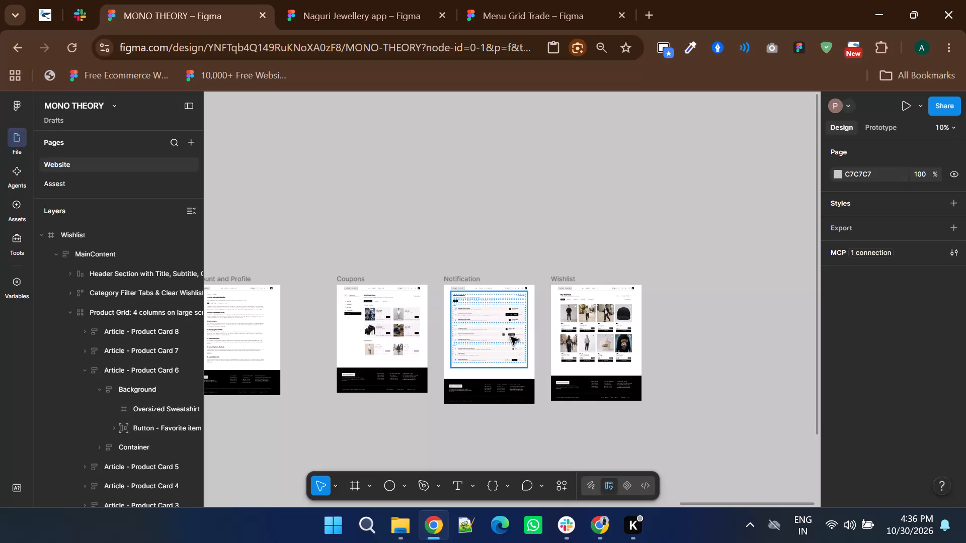
Close the open Kuro window.
scroll(658, 275, "up", 4, "shift")
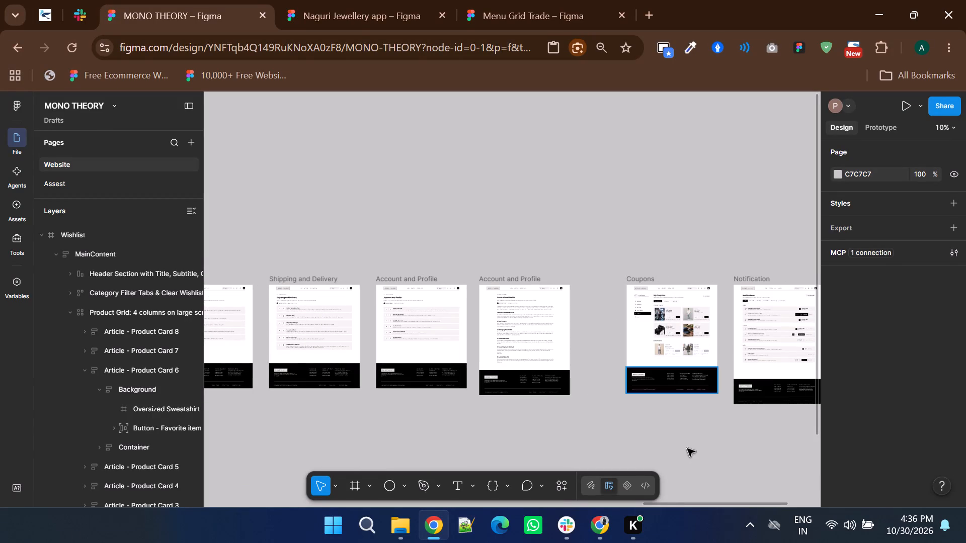
left_click(678, 373)
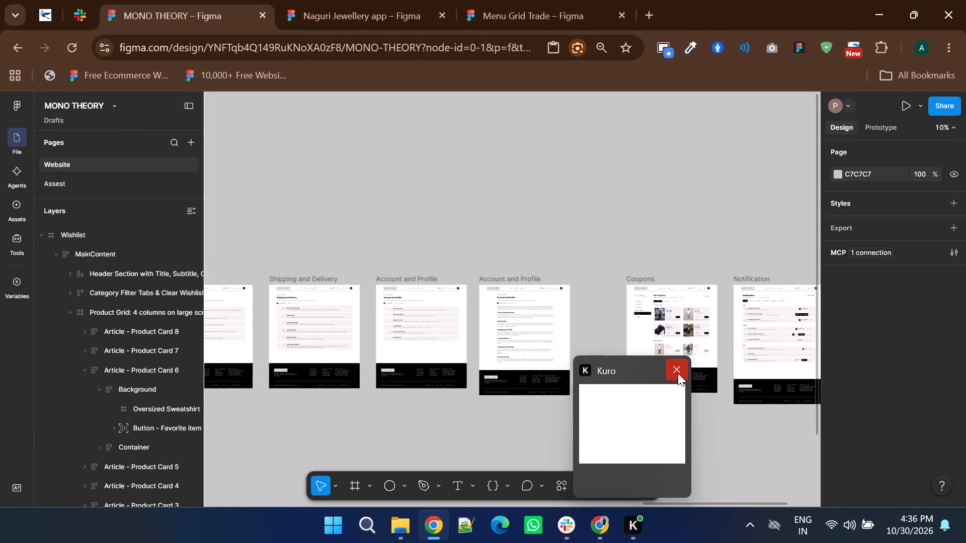
Examine the help page frames from Order and Return and Exchange through to Account and Profile.
scroll(612, 182, "up", 5, "shift")
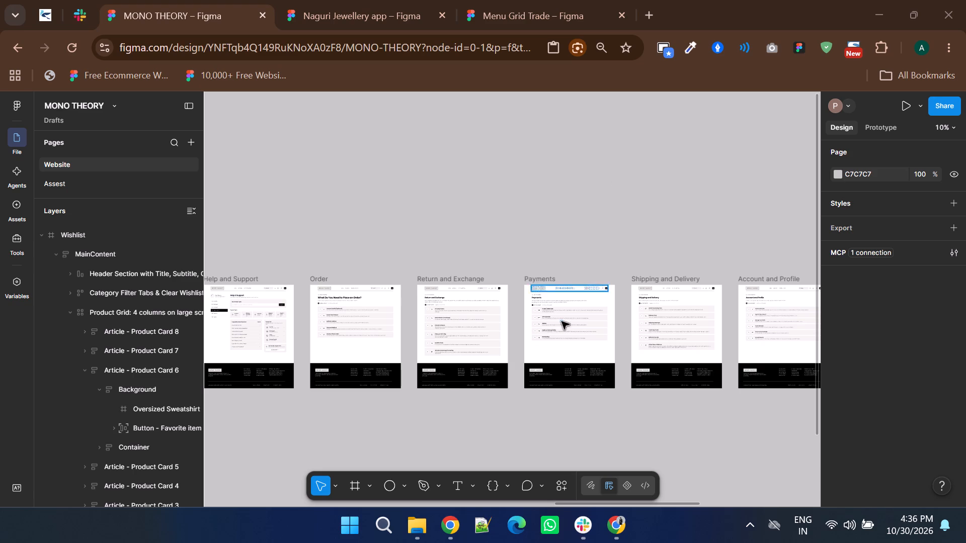
scroll(365, 326, "up", 4, "ctrl")
scroll(378, 343, "up", 2, "shift")
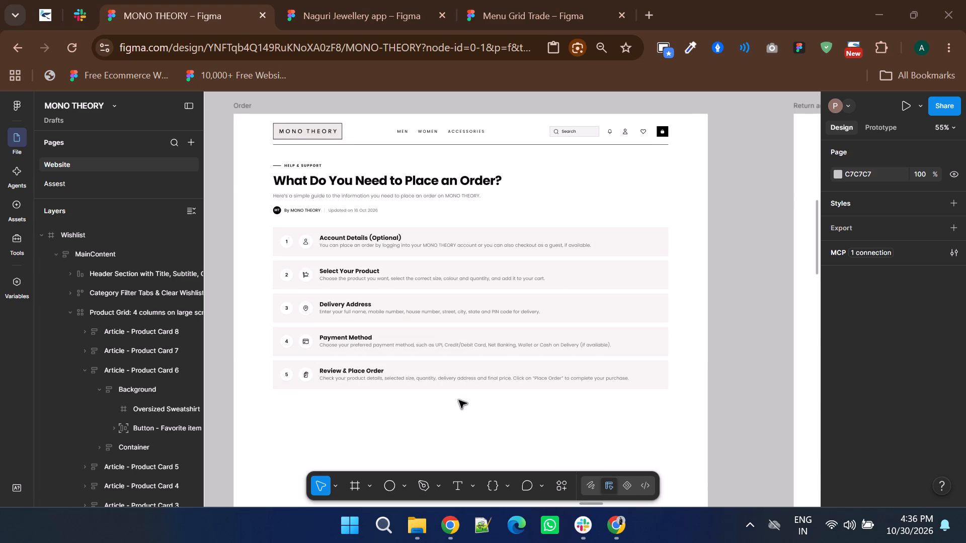
scroll(459, 400, "down", 3, "ctrl")
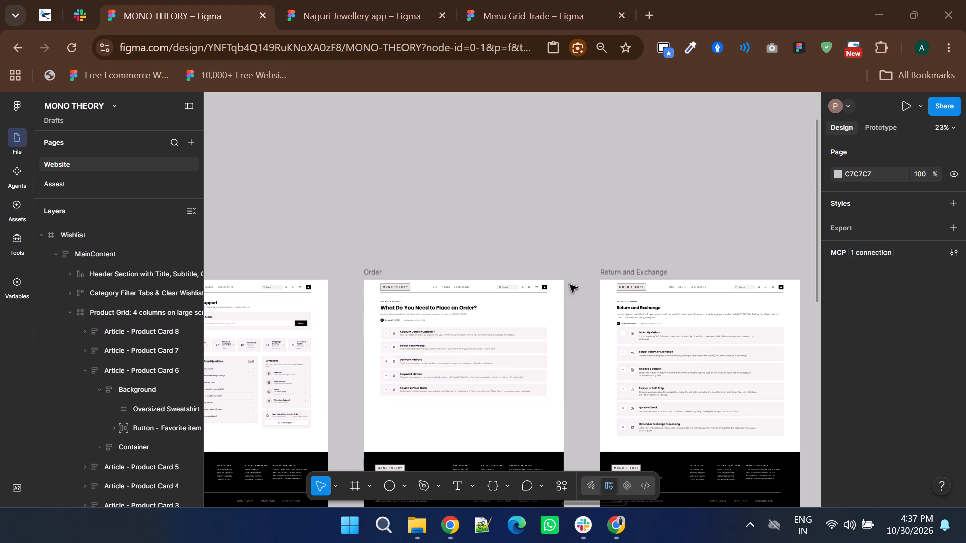
scroll(575, 258, "down", 2)
scroll(575, 258, "down", 2, "ctrl")
scroll(575, 258, "down", 2, "shift")
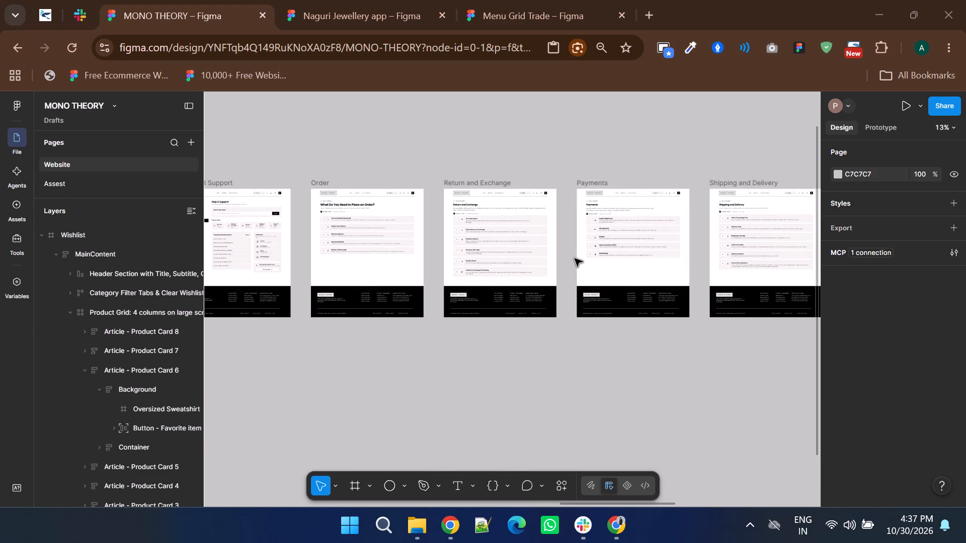
scroll(575, 258, "down", 9, "shift")
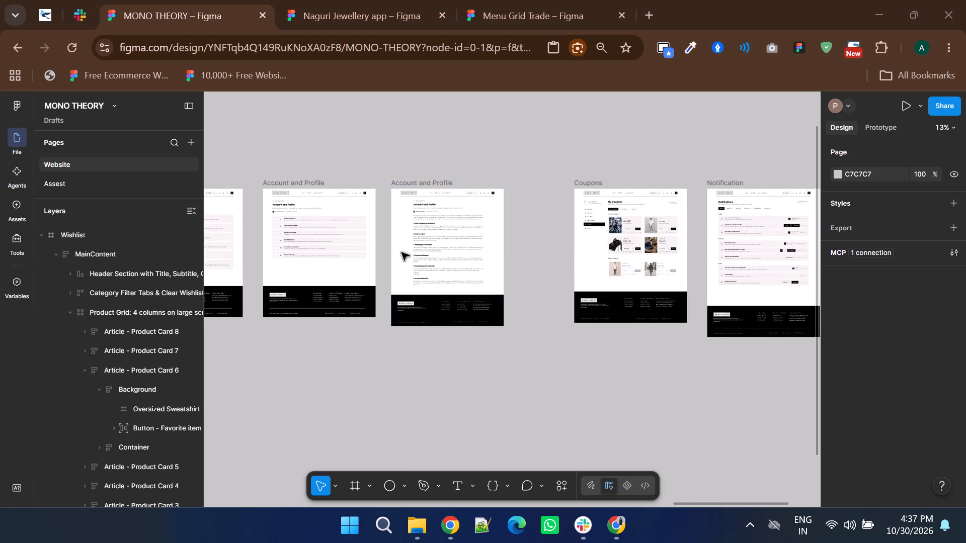
scroll(435, 251, "up", 3, "ctrl")
scroll(494, 301, "up", 2)
scroll(574, 319, "down", 2, "ctrl")
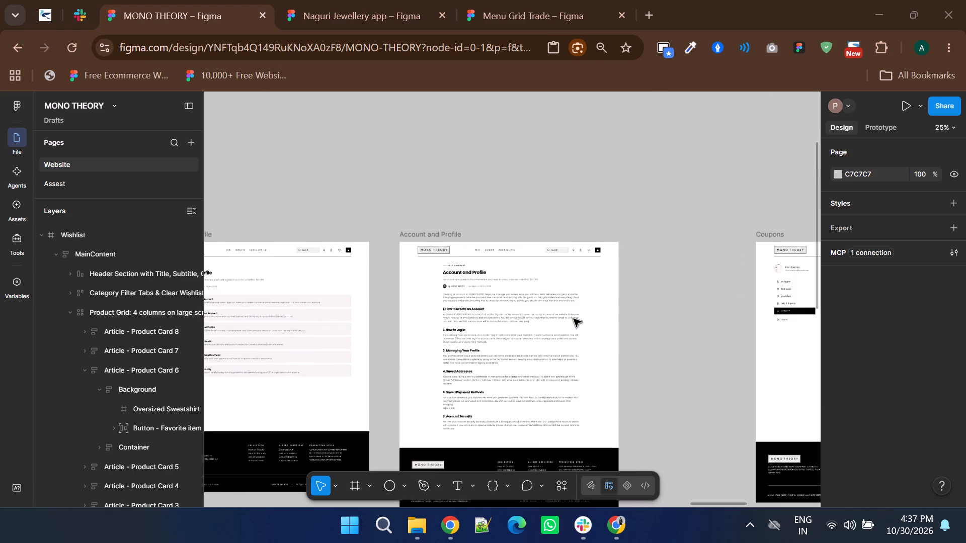
scroll(574, 319, "up", 15, "shift")
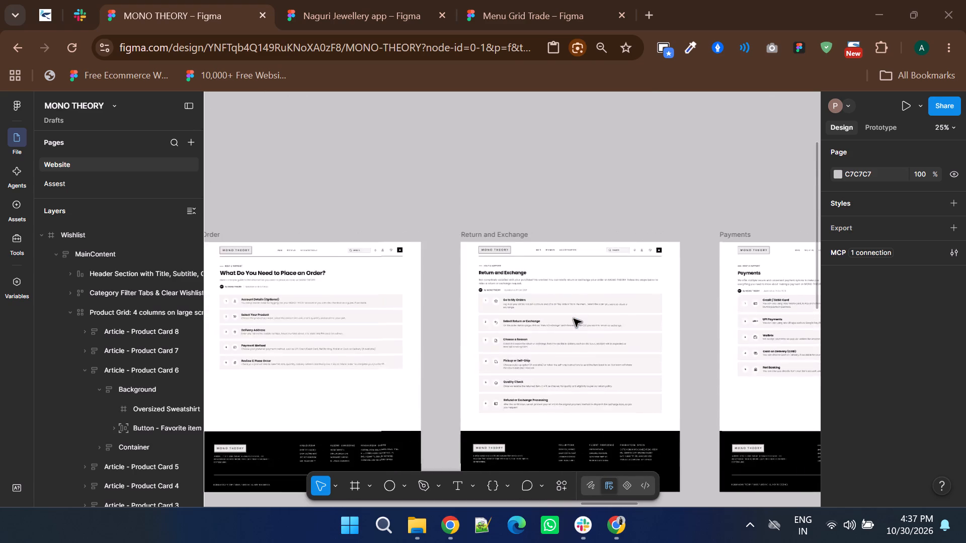
scroll(574, 319, "up", 3, "shift")
scroll(574, 319, "down", 7, "shift")
scroll(574, 319, "down", 4, "ctrl")
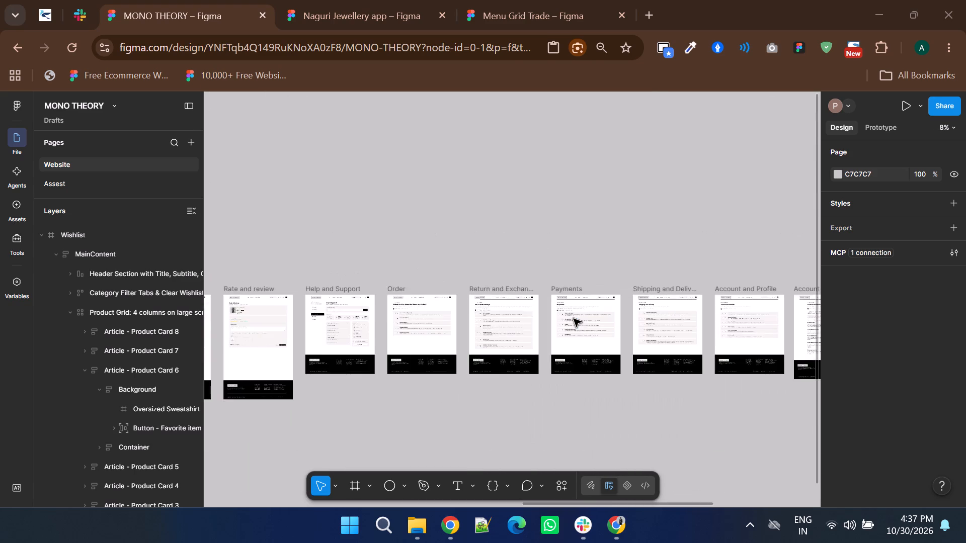
Examine the Wishlist frame's product grid and the Coupons frame.
scroll(574, 319, "down", 8, "shift")
scroll(574, 318, "up", 5, "ctrl")
scroll(574, 318, "up", 1, "shift")
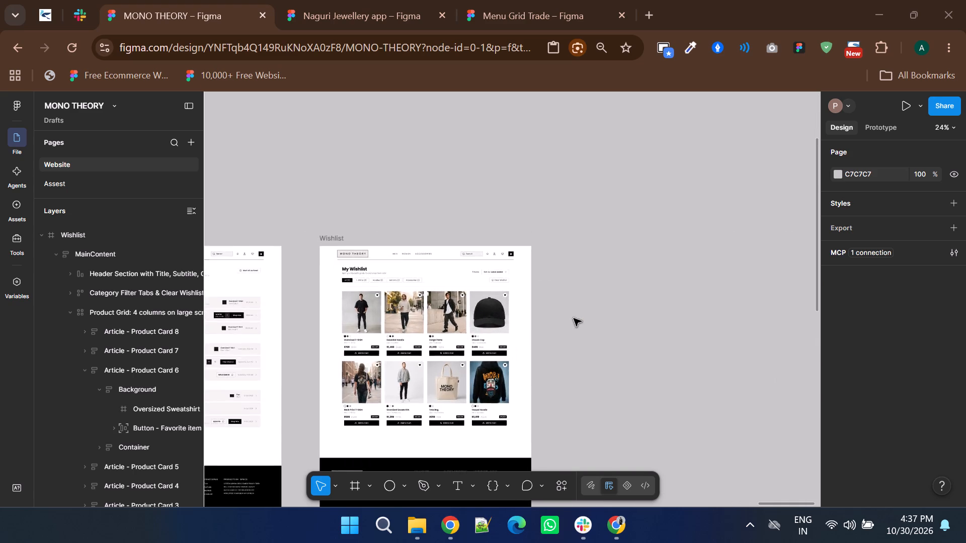
scroll(574, 318, "up", 1, "shift")
scroll(574, 318, "up", 3, "ctrl")
scroll(574, 318, "down", 1)
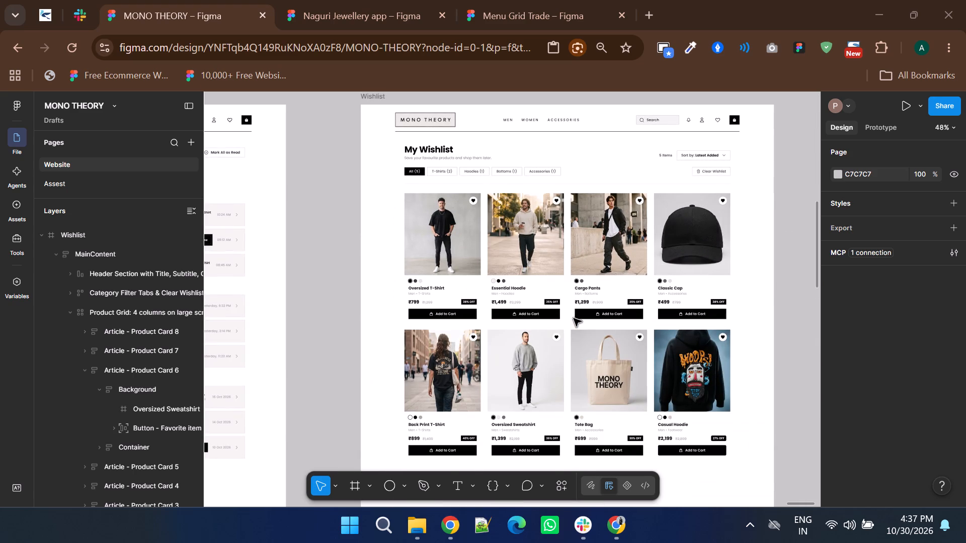
scroll(574, 318, "up", 1, "ctrl")
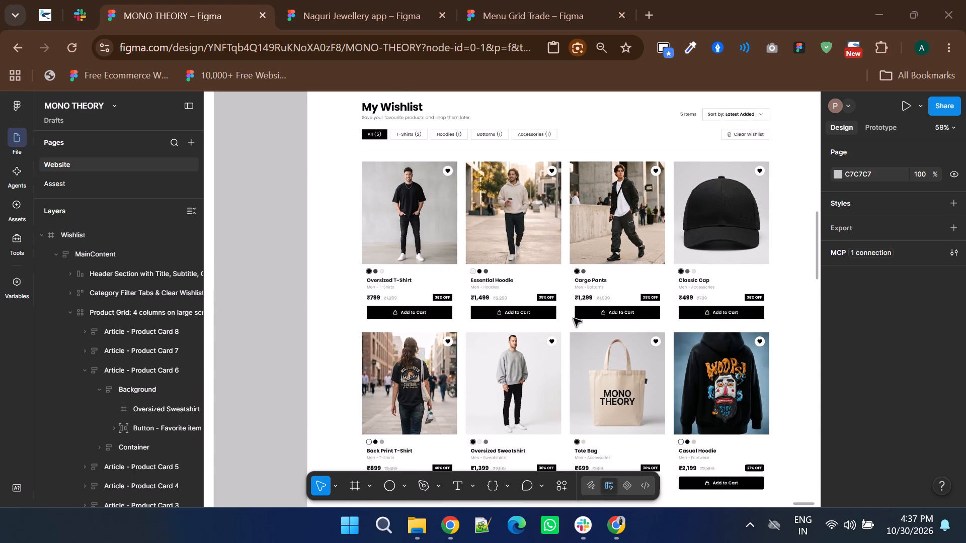
scroll(574, 318, "down", 1, "ctrl")
scroll(574, 318, "up", 17, "shift")
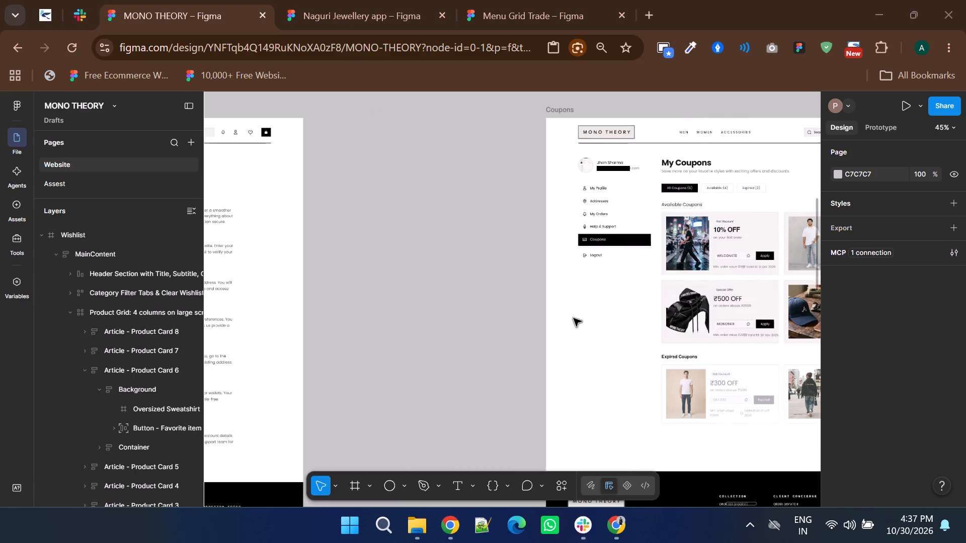
Examine the article-style Account and Profile frame and the numbered steps in the Shipping and Delivery frame.
scroll(574, 318, "up", 11, "shift")
scroll(574, 318, "down", 4, "shift")
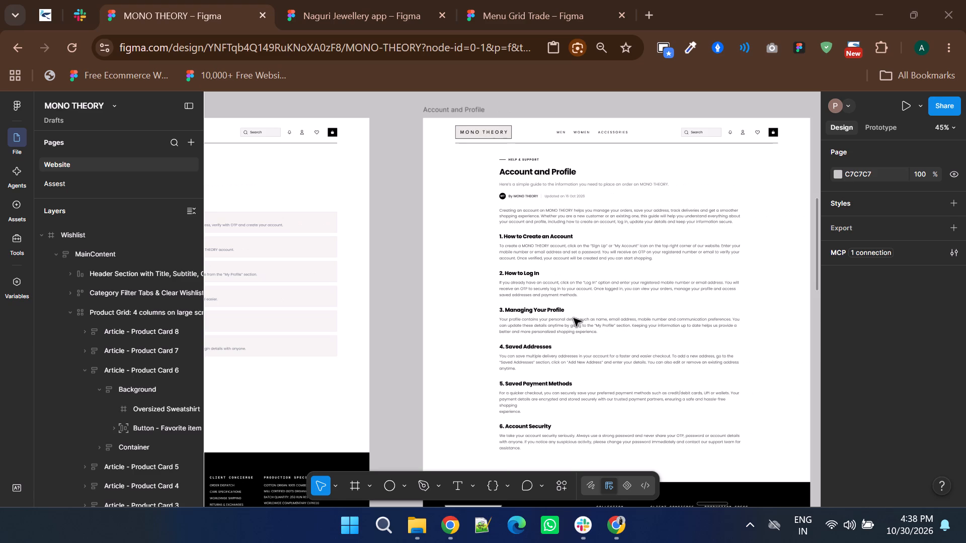
scroll(577, 326, "up", 2, "shift")
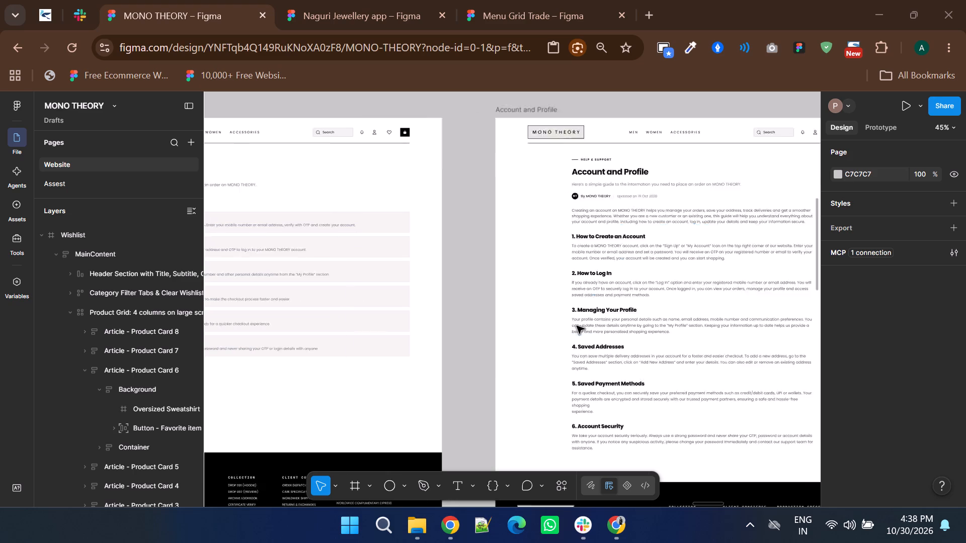
scroll(577, 326, "up", 5, "shift")
scroll(577, 326, "down", 3, "ctrl")
scroll(577, 326, "up", 3, "shift")
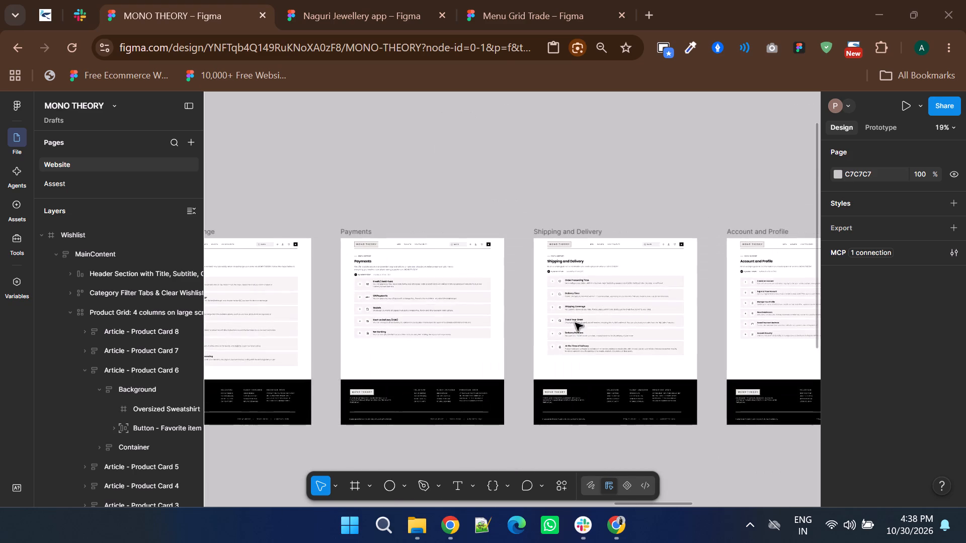
scroll(573, 317, "up", 4, "ctrl")
scroll(573, 317, "down", 5, "ctrl")
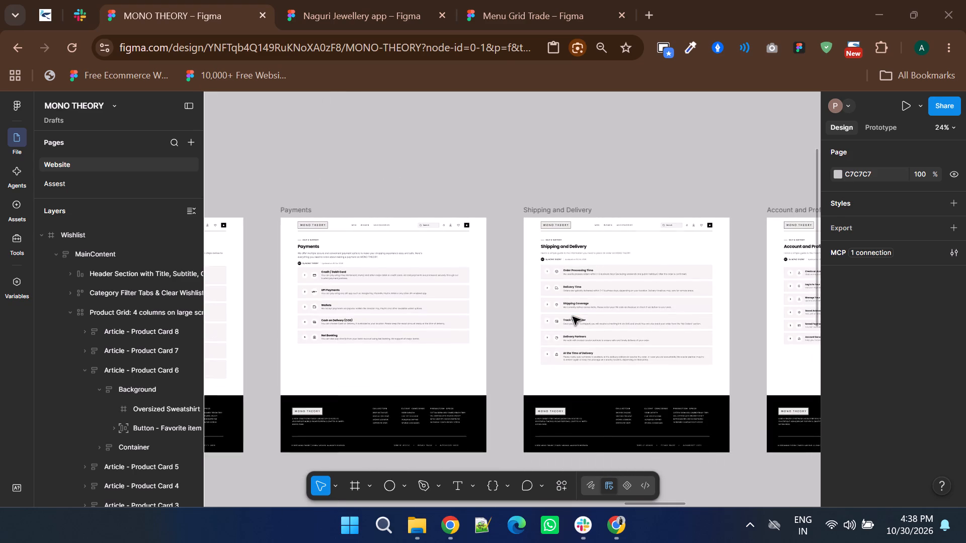
scroll(551, 273, "up", 3, "ctrl")
scroll(593, 299, "down", 3, "ctrl")
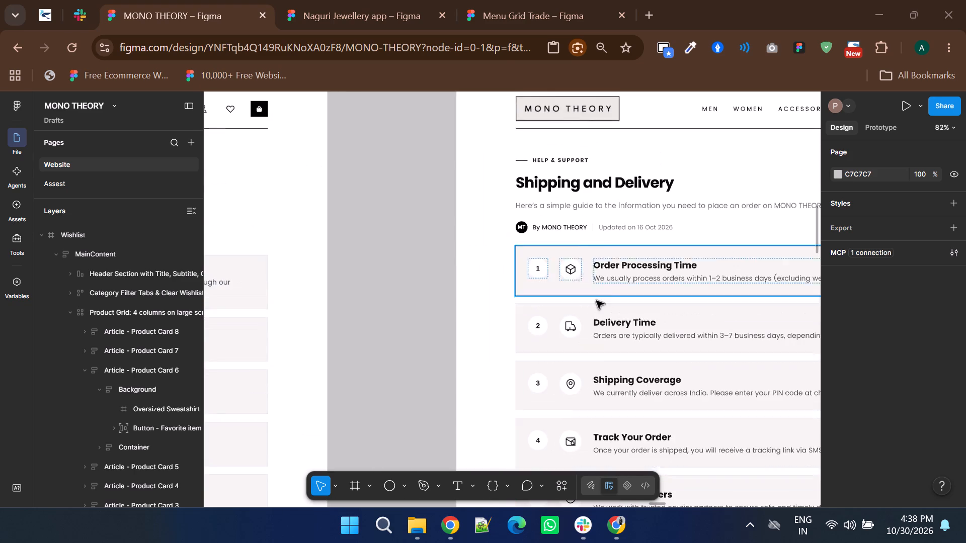
Delete the number circles from the Account Details (Optional) and Select Your Product steps in the Order frame.
scroll(596, 301, "down", 1, "ctrl")
scroll(591, 306, "up", 8, "shift")
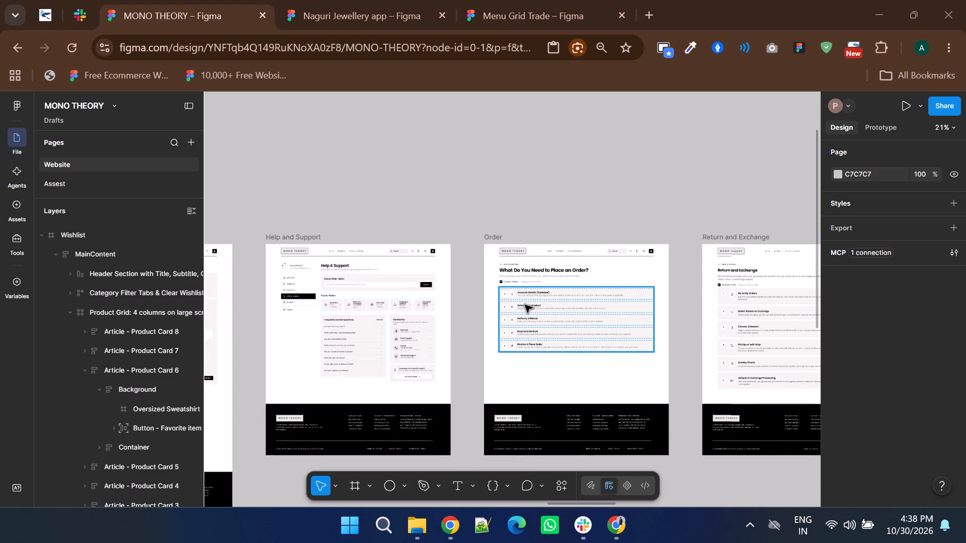
scroll(507, 291, "up", 5, "ctrl")
triple_click(509, 317)
left_click(509, 317)
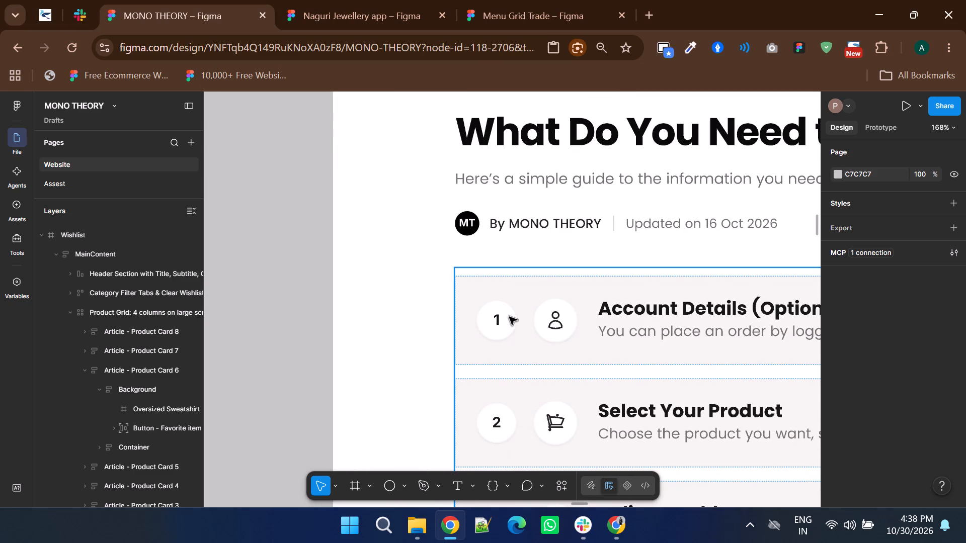
double_click(509, 317)
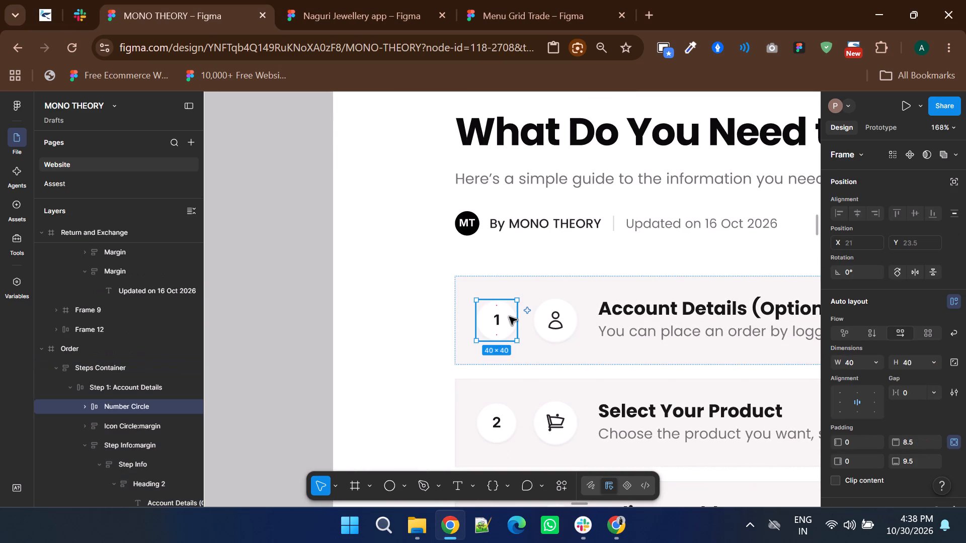
key("Delete")
triple_click(497, 411)
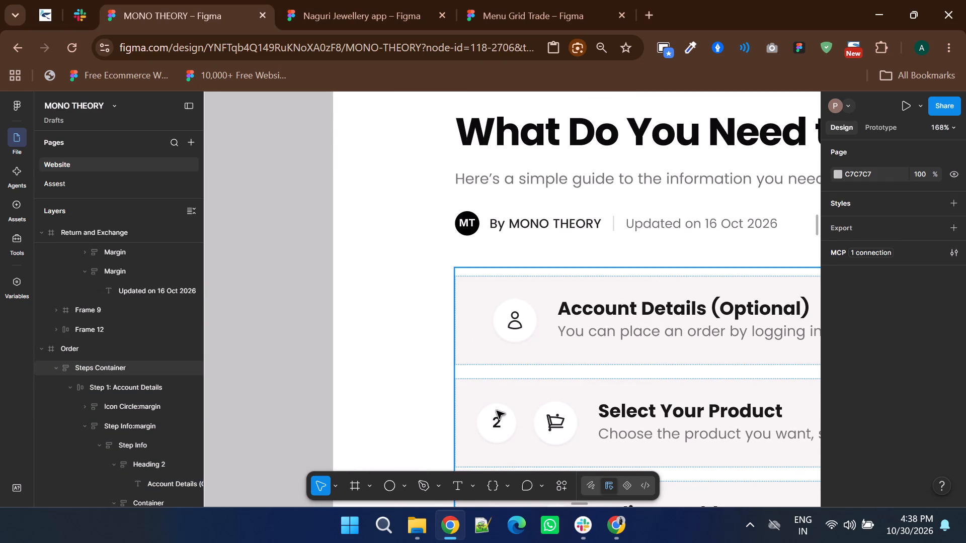
left_click(497, 411)
scroll(497, 411, "down", 1)
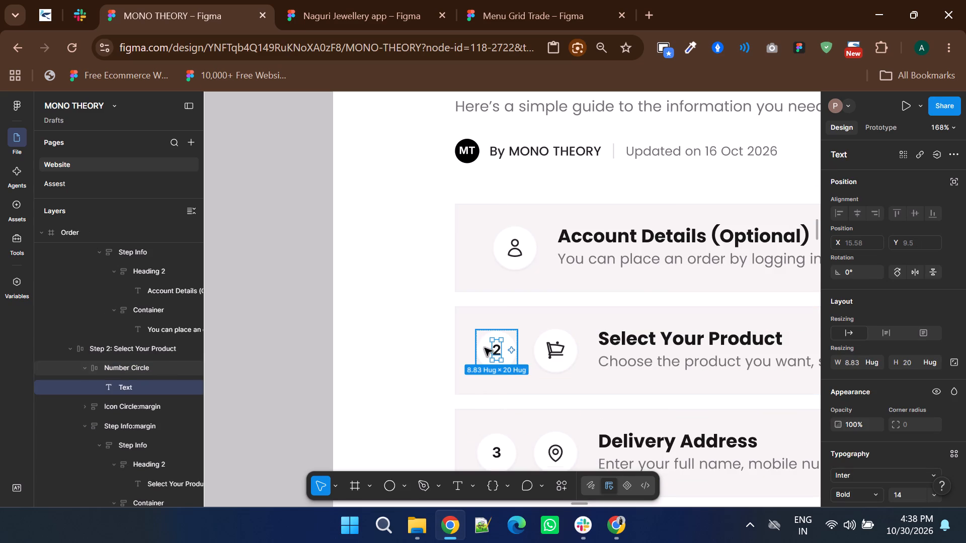
left_click(485, 347)
Delete the number circles from the Delivery Address, Payment Method, and Review & Place Order steps in the Order frame.
scroll(485, 347, "down", 2)
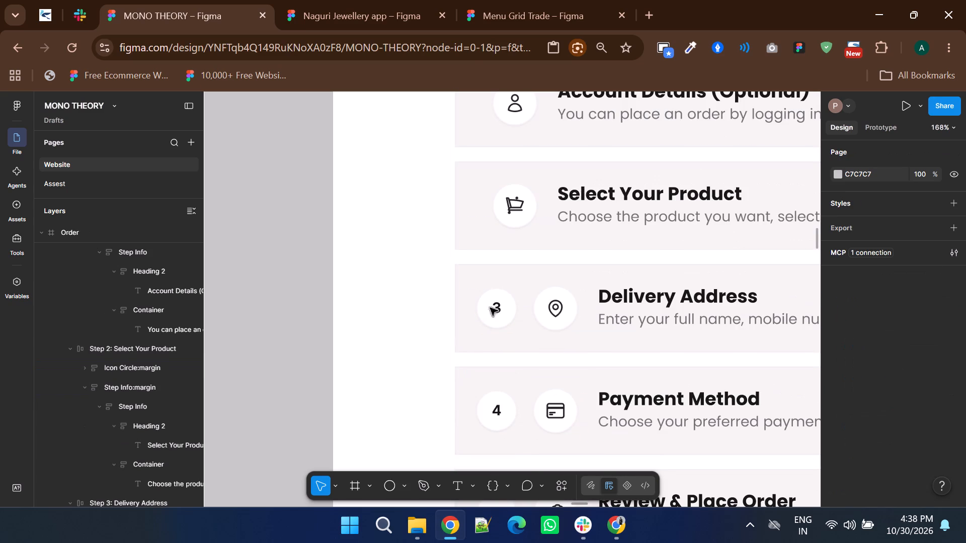
triple_click(495, 299)
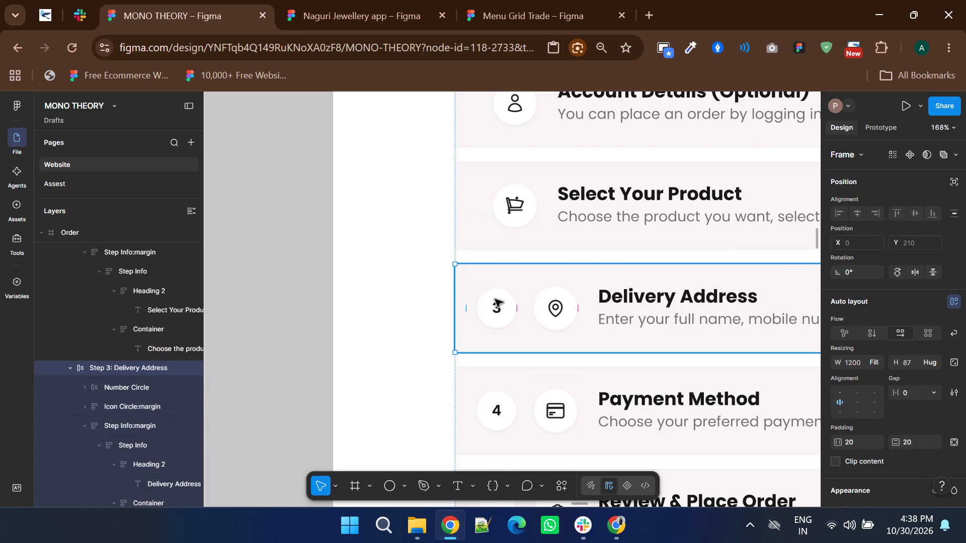
double_click(495, 299)
scroll(495, 299, "down", 2)
triple_click(499, 275)
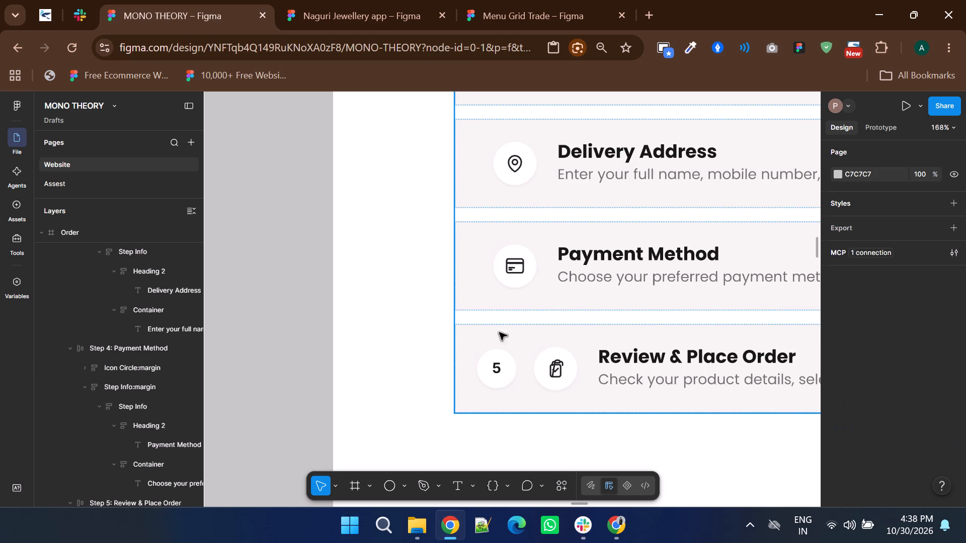
triple_click(501, 367)
double_click(501, 367)
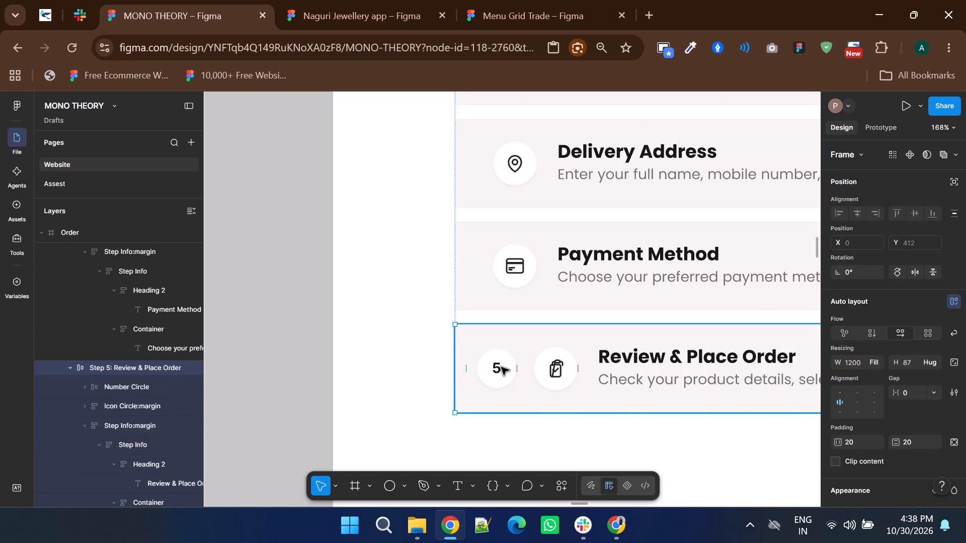
Delete the number circles from the Go to My Orders and Select Return or Exchange cards in the Return and Exchange frame.
scroll(499, 396, "down", 3, "ctrl")
scroll(500, 398, "down", 4, "shift")
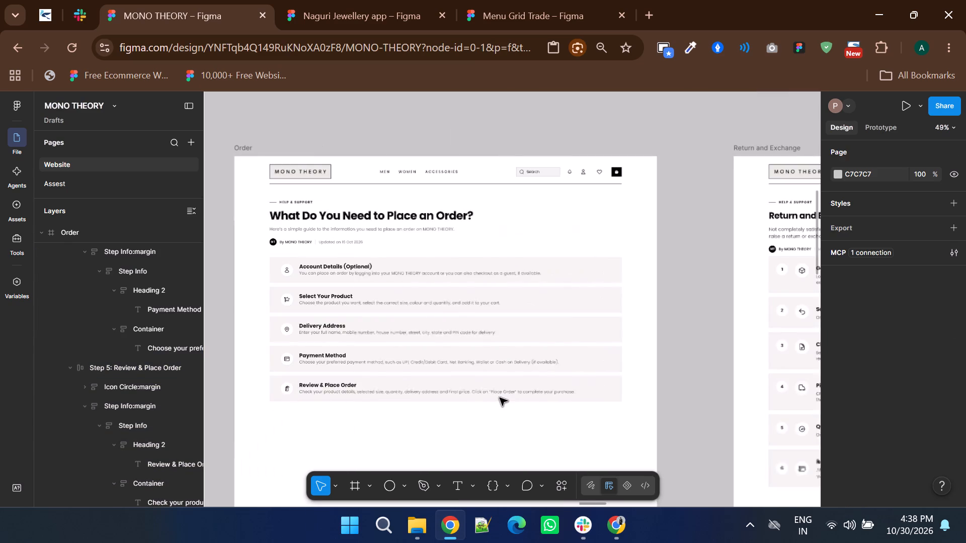
scroll(500, 398, "down", 3, "shift")
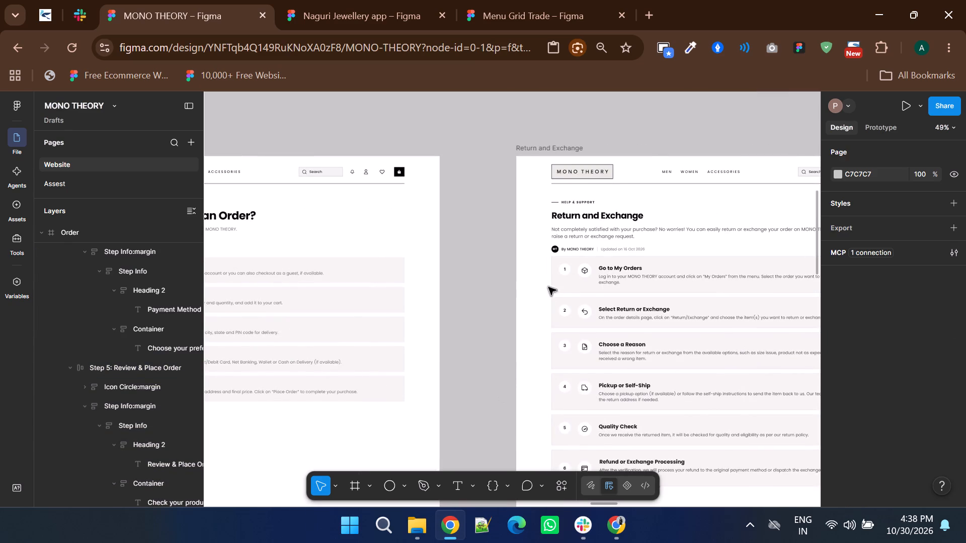
scroll(574, 272, "up", 3, "ctrl")
triple_click(540, 272)
left_click(540, 272)
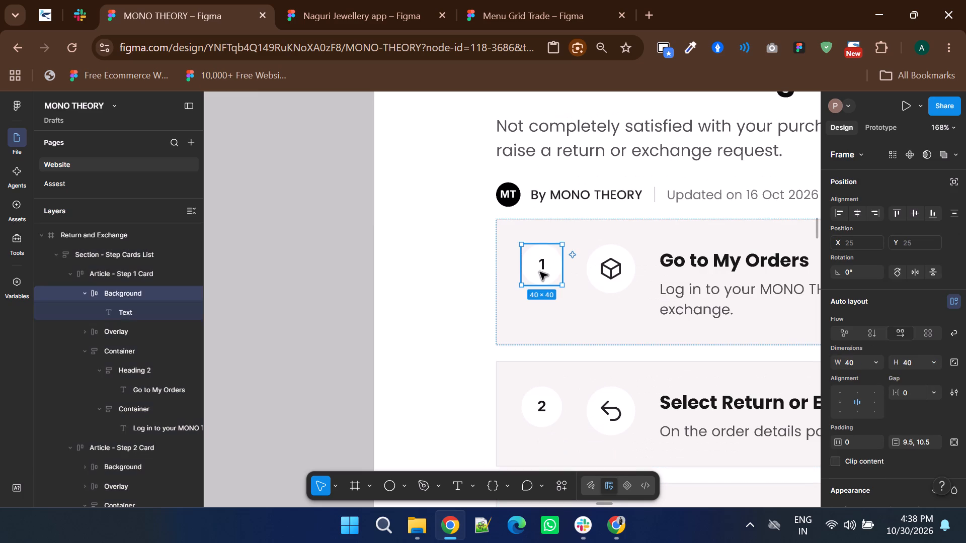
key("Delete")
scroll(540, 272, "down", 2)
triple_click(540, 263)
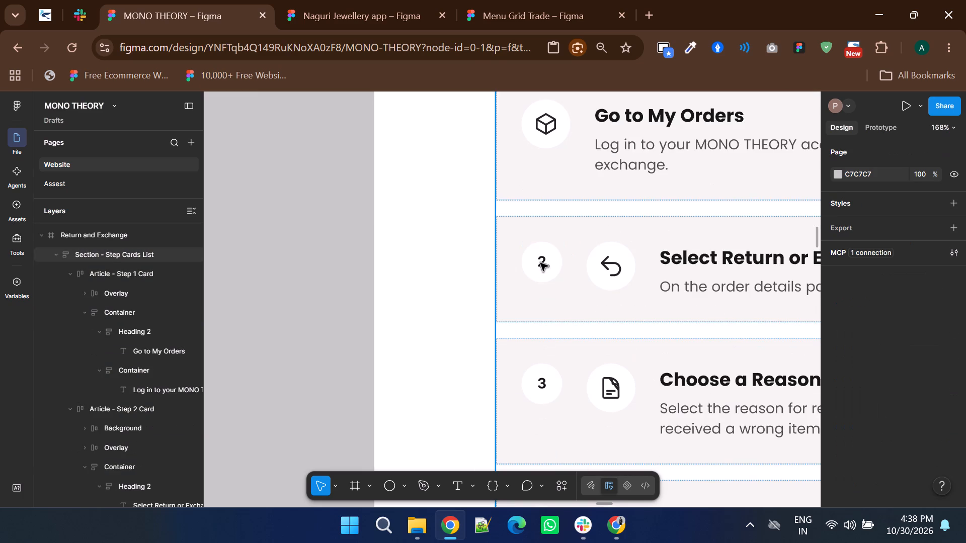
left_click(540, 263)
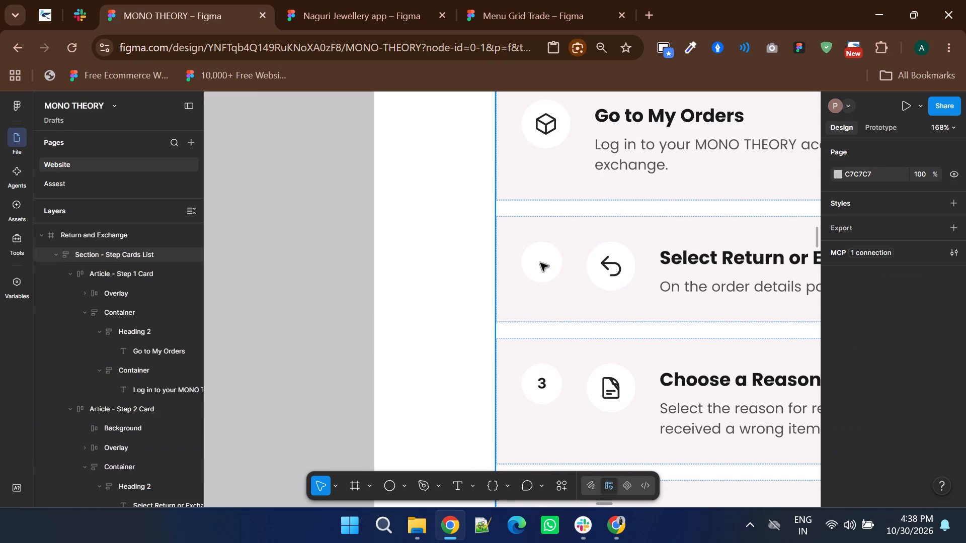
triple_click(540, 263)
key("Delete")
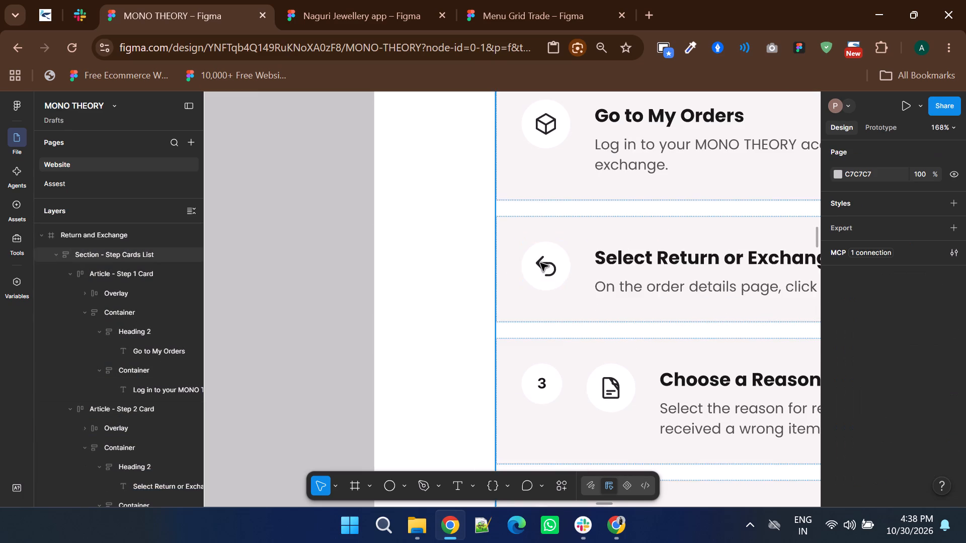
scroll(540, 263, "down", 2)
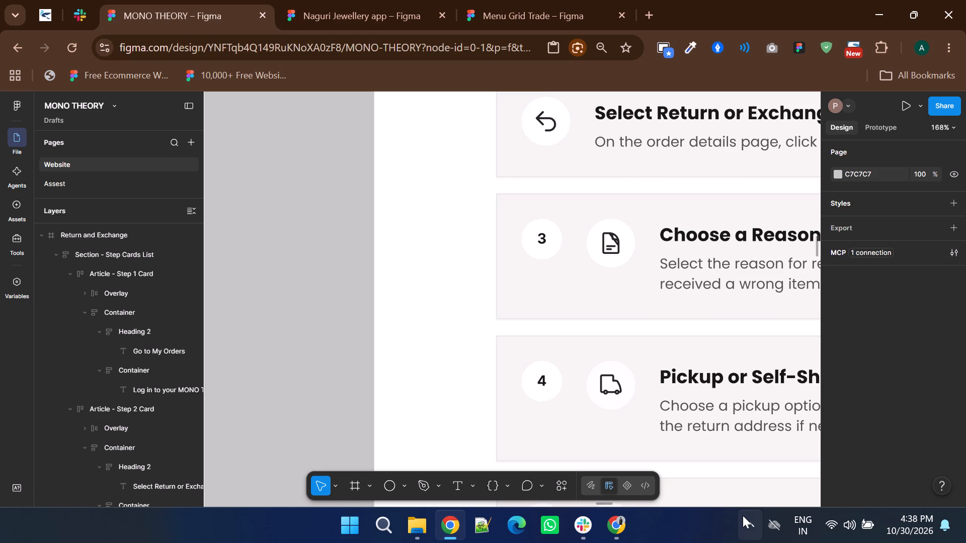
Delete the number circles from the Choose a Reason, Pickup or Self-Ship, Quality Check, and Refund or Exchange Processing cards in the Return and Exchange frame.
left_click(743, 515)
left_click(743, 515)
triple_click(547, 239)
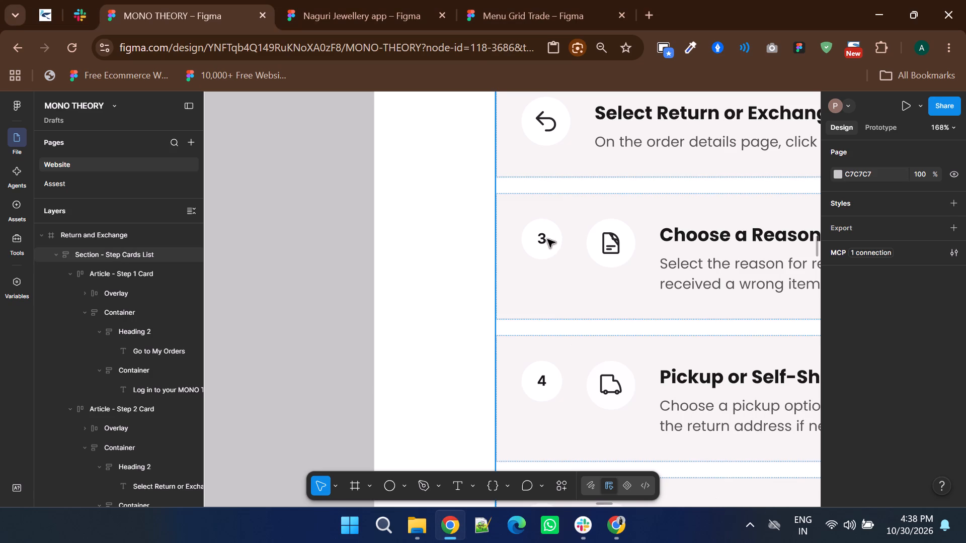
double_click(547, 239)
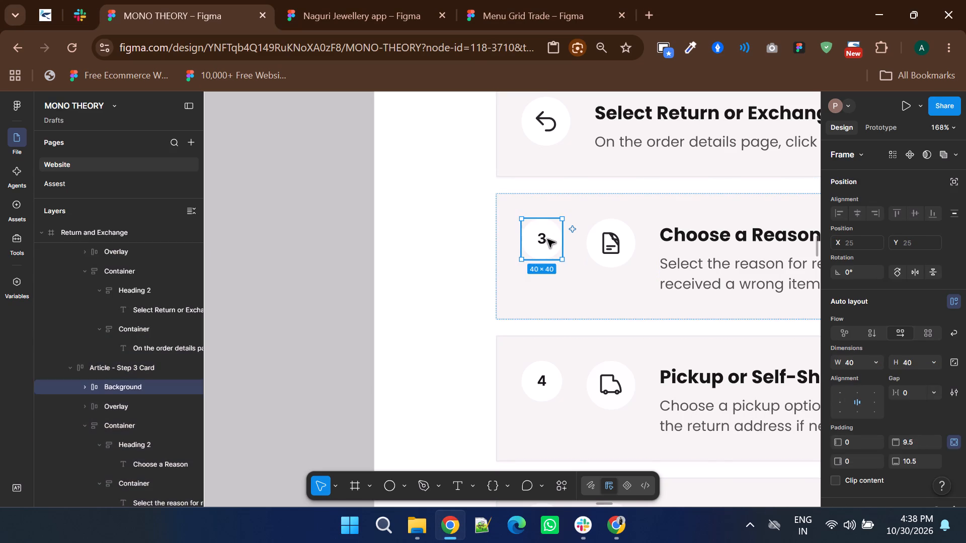
scroll(547, 239, "down", 1)
triple_click(555, 315)
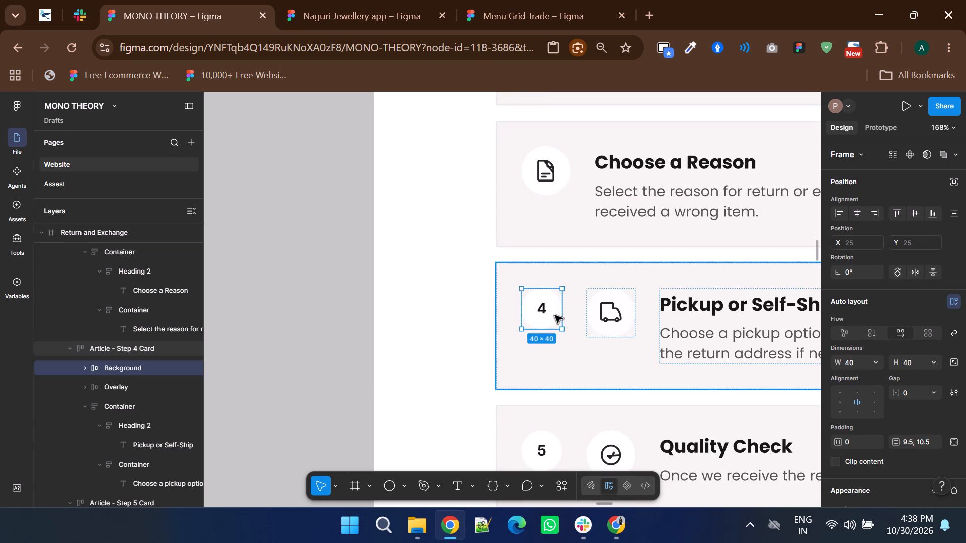
scroll(555, 315, "down", 1)
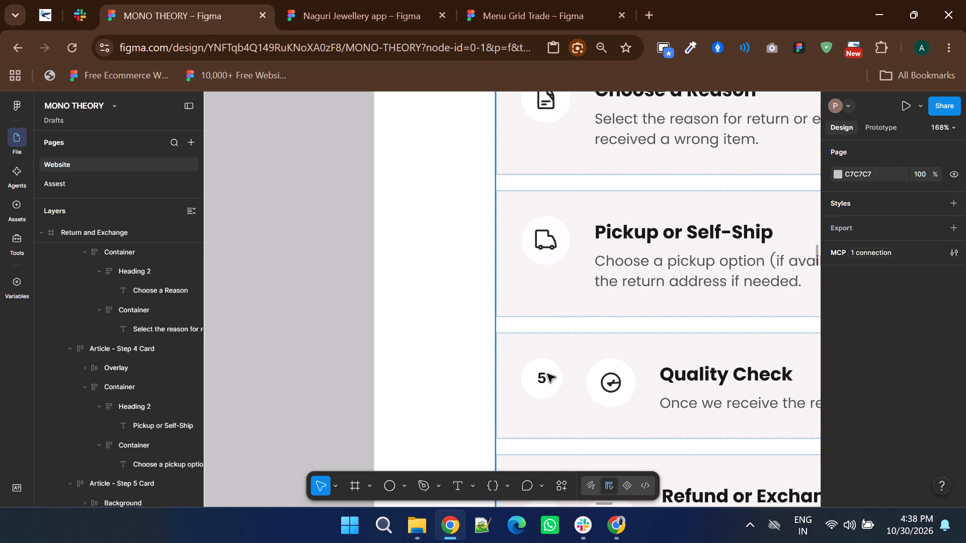
triple_click(547, 377)
scroll(547, 377, "down", 2)
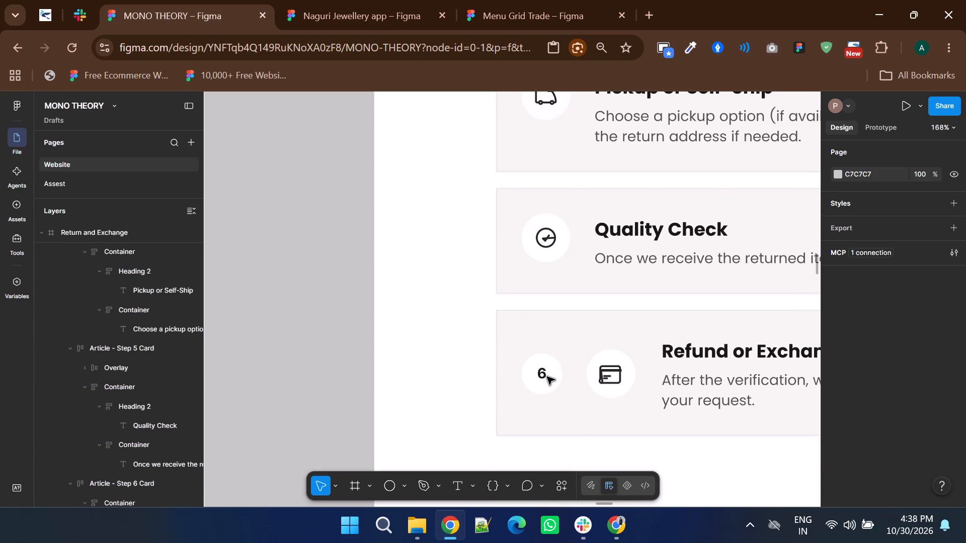
triple_click(547, 360)
double_click(547, 360)
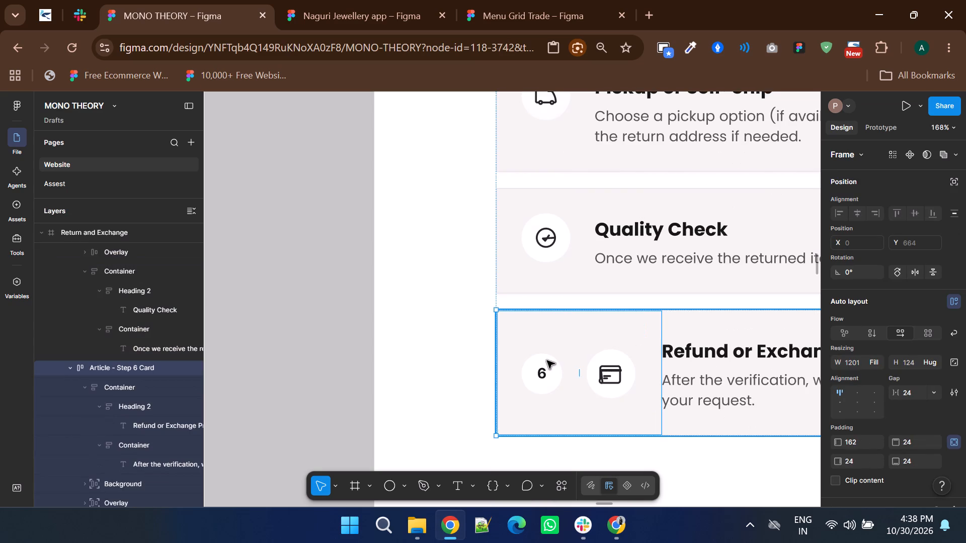
scroll(547, 360, "down", 2, "ctrl")
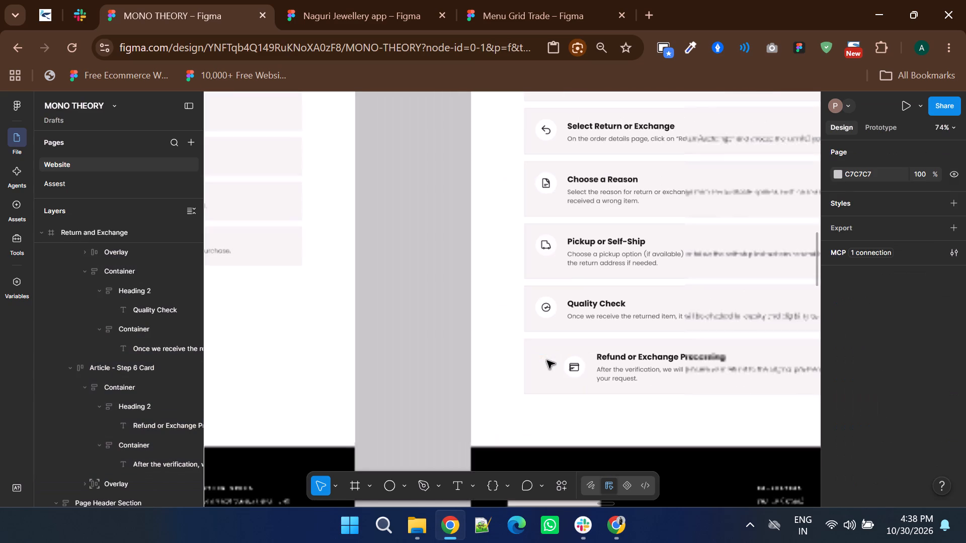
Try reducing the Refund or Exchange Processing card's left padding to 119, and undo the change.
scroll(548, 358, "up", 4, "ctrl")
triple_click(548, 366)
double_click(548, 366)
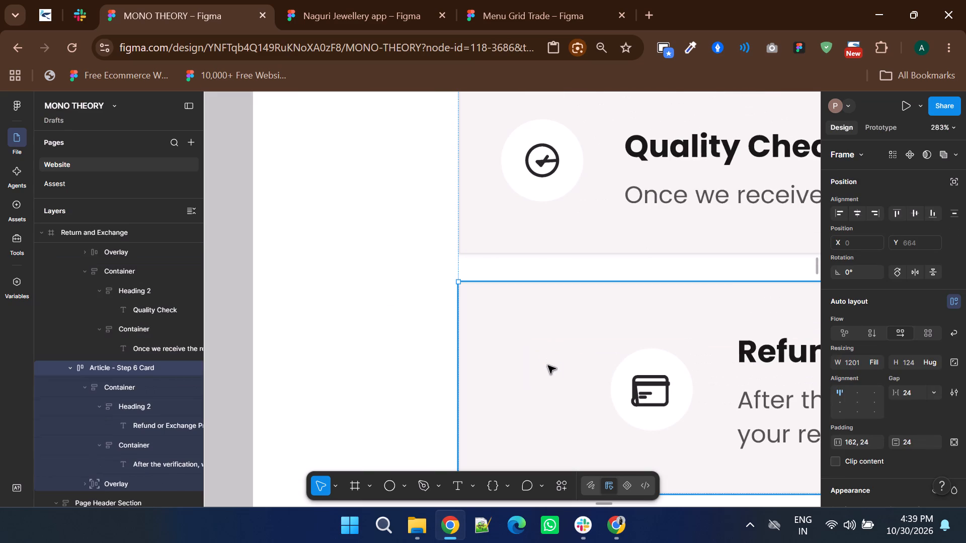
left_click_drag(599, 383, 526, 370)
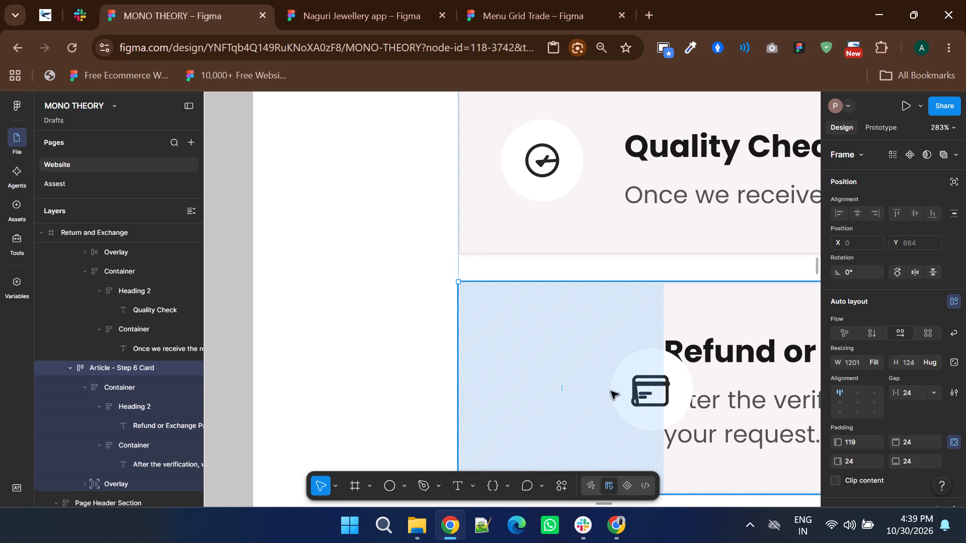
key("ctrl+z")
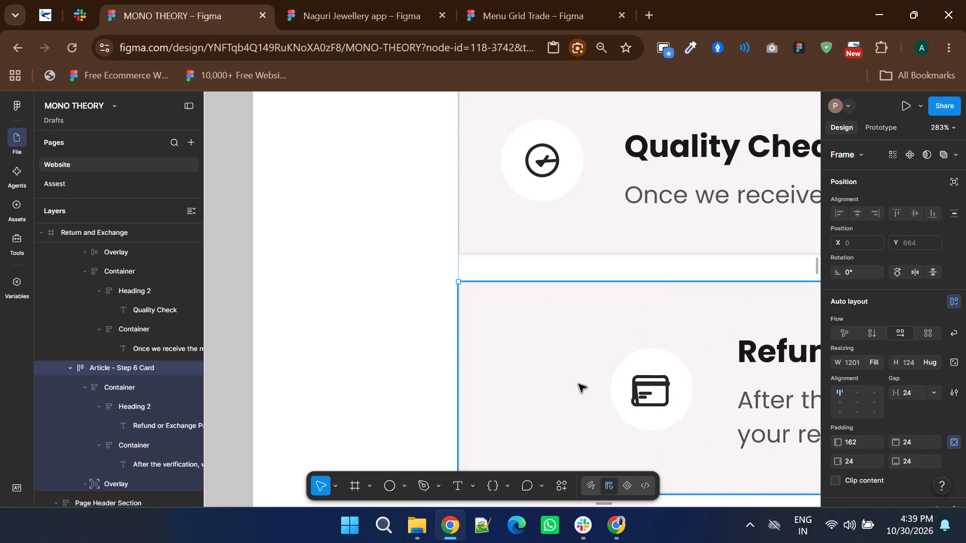
Move the card icon circle in the Refund or Exchange Processing card left, in line with the icons above.
double_click(675, 375)
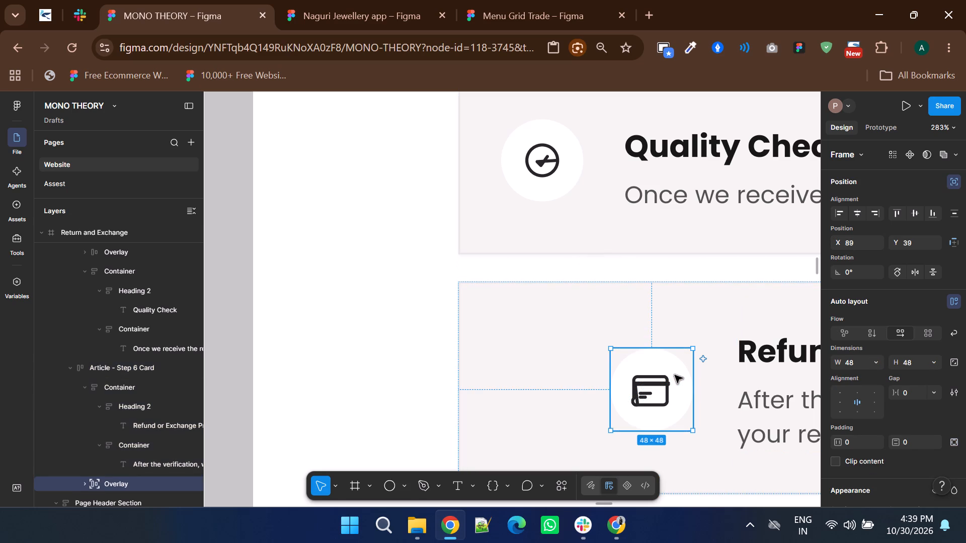
left_click_drag(675, 375, 571, 373)
Reduce the Refund or Exchange Processing card's left padding to 105 so the text sits closer to its icon.
left_click(526, 318)
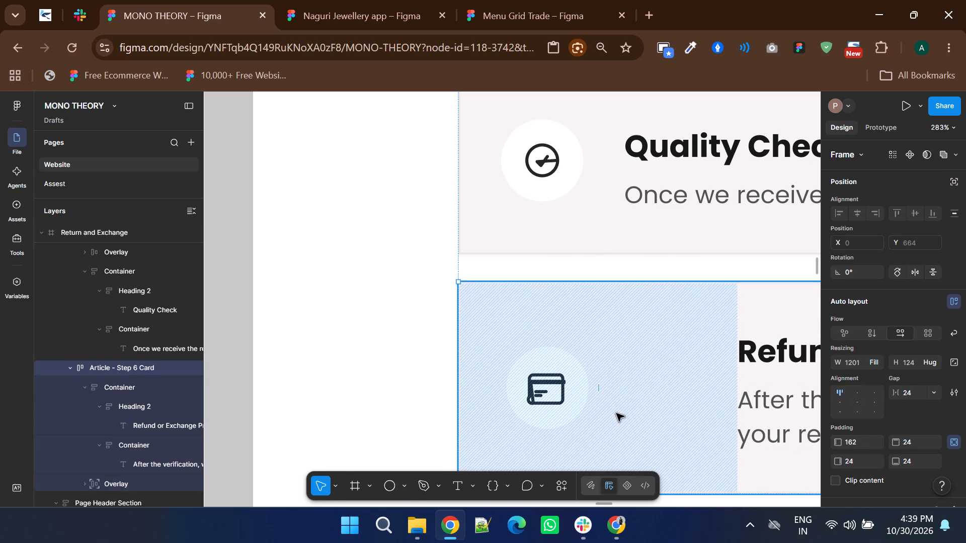
left_click_drag(599, 387, 507, 388)
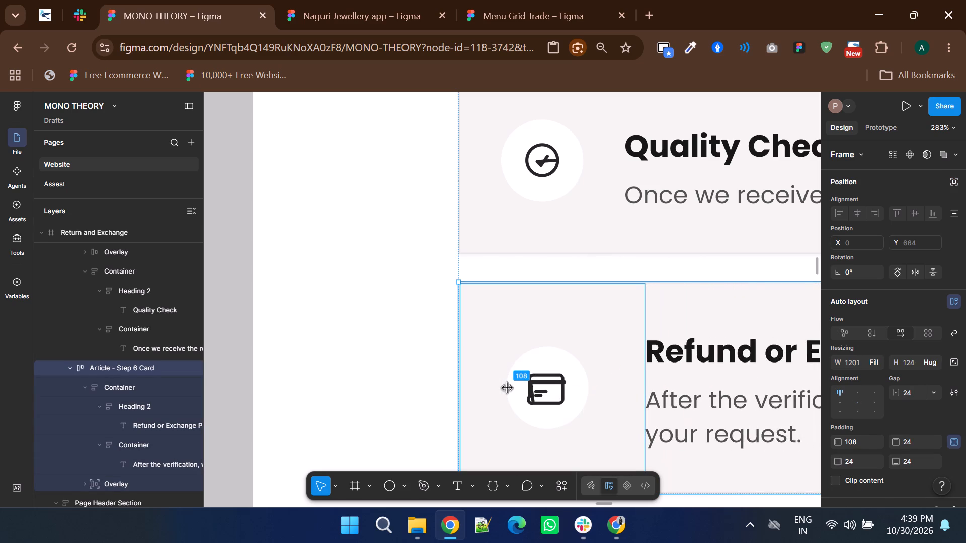
left_click_drag(507, 388, 503, 383)
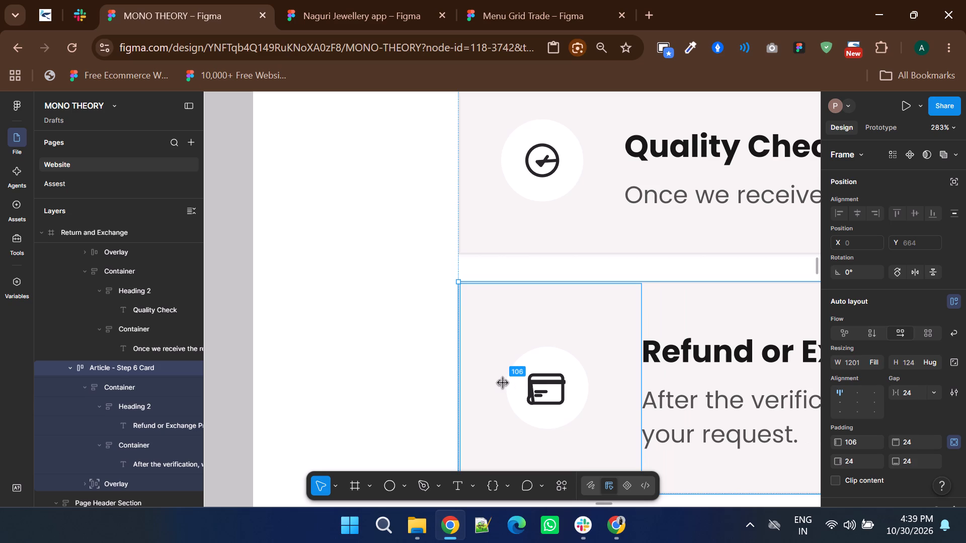
left_click_drag(503, 383, 502, 383)
key("period")
scroll(500, 383, "down", 3)
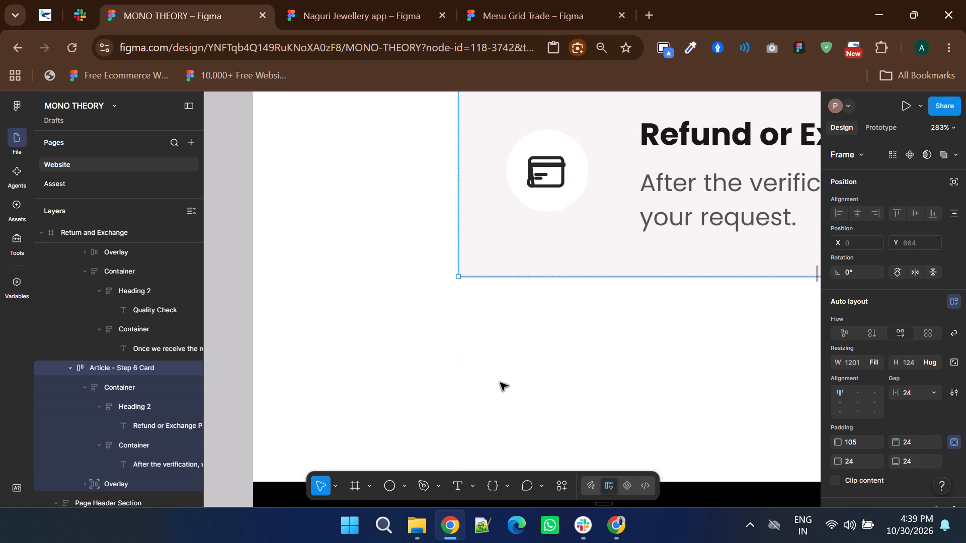
scroll(431, 419, "down", 2, "ctrl")
scroll(421, 387, "up", 1)
left_click(406, 365)
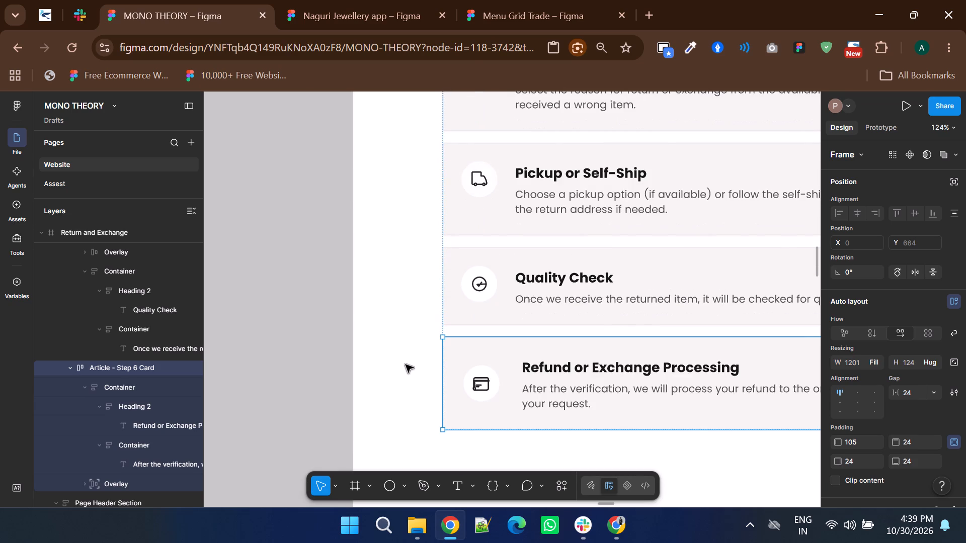
Delete the number circles from the Credit / Debit Card and UPI Payments cards in the Payments frame.
scroll(406, 365, "down", 5, "ctrl")
scroll(624, 314, "up", 5, "ctrl")
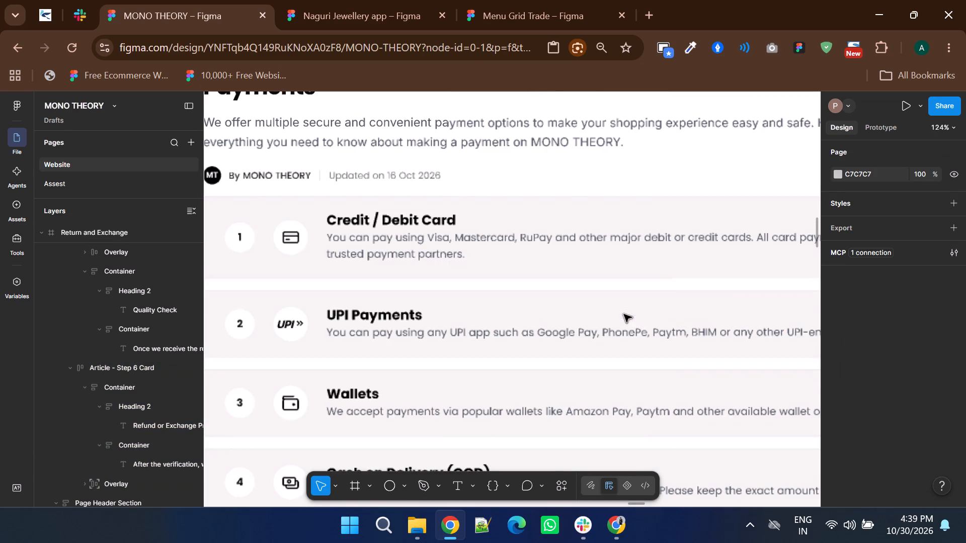
scroll(404, 340, "up", 3, "shift")
scroll(450, 246, "up", 2, "ctrl")
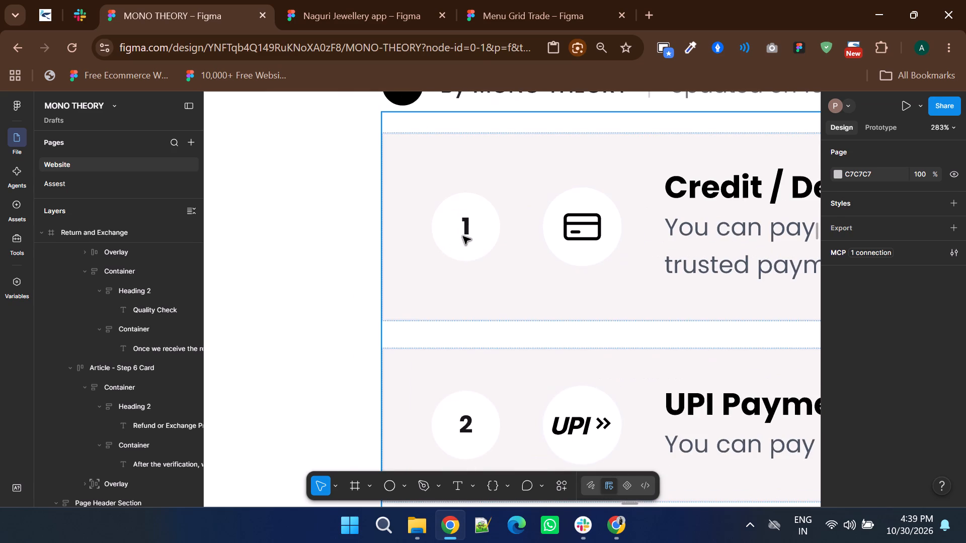
triple_click(463, 236)
left_click(463, 236)
key("Delete")
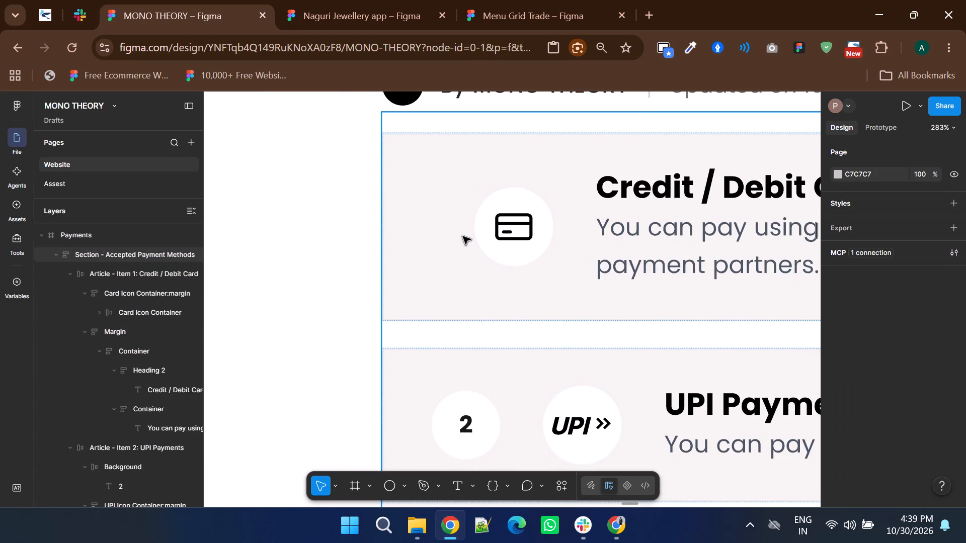
scroll(463, 236, "down", 1)
triple_click(474, 340)
left_click(474, 340)
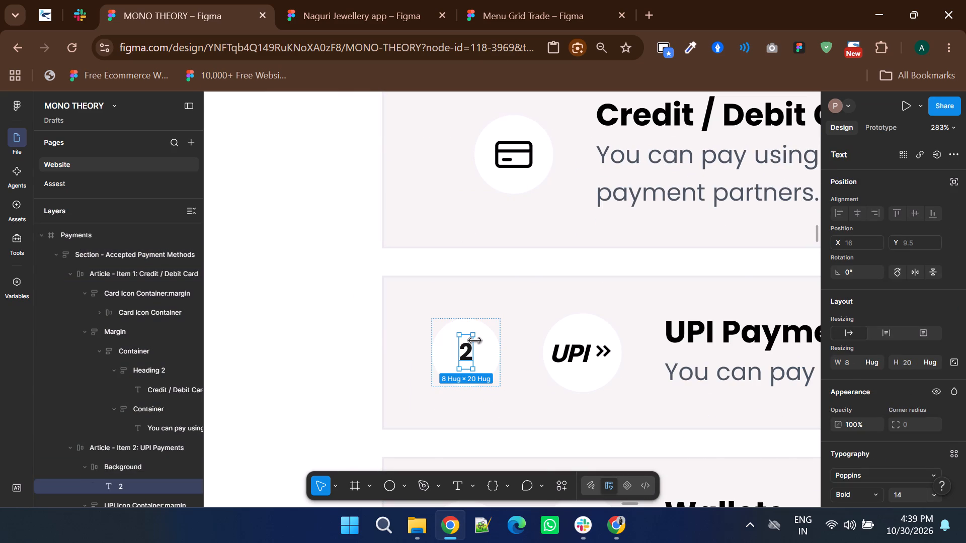
left_click(440, 342)
Delete the number circles from the Wallets, Cash on Delivery, and Net Banking cards in the Payments frame.
scroll(440, 342, "down", 3)
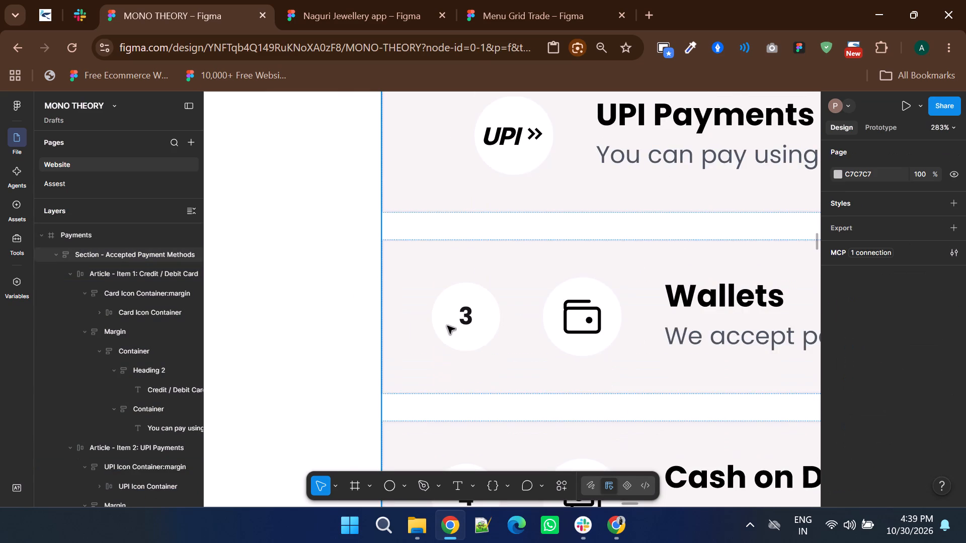
triple_click(447, 326)
scroll(447, 326, "down", 2)
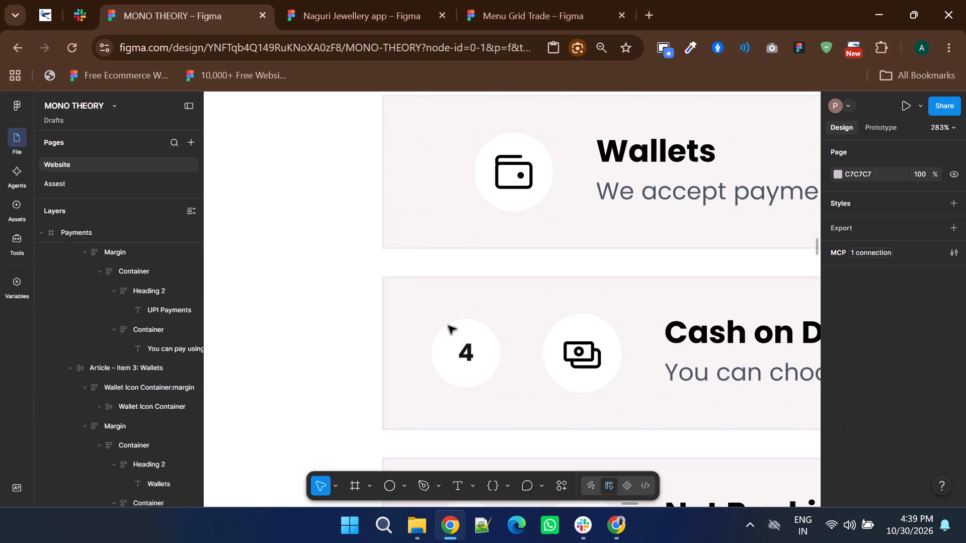
triple_click(449, 329)
scroll(449, 329, "down", 3)
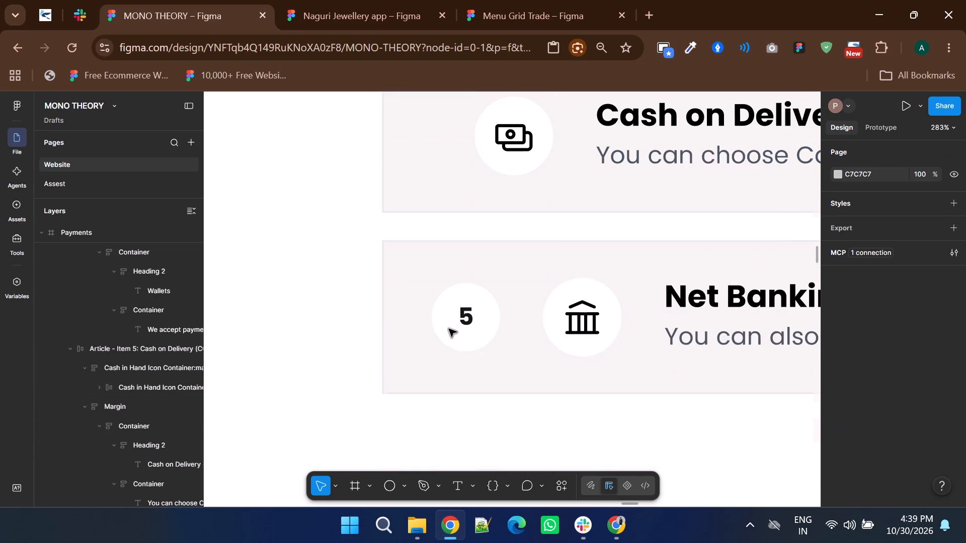
triple_click(449, 329)
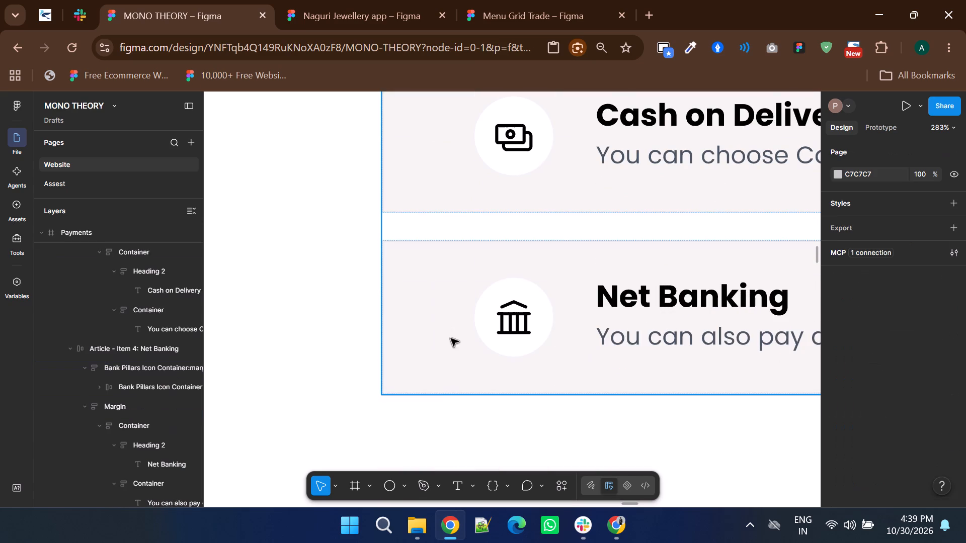
Delete the number circles from the Order Processing Time and Delivery Time cards in the Shipping and Delivery frame.
scroll(454, 388, "down", 3, "ctrl")
scroll(454, 388, "down", 11, "shift")
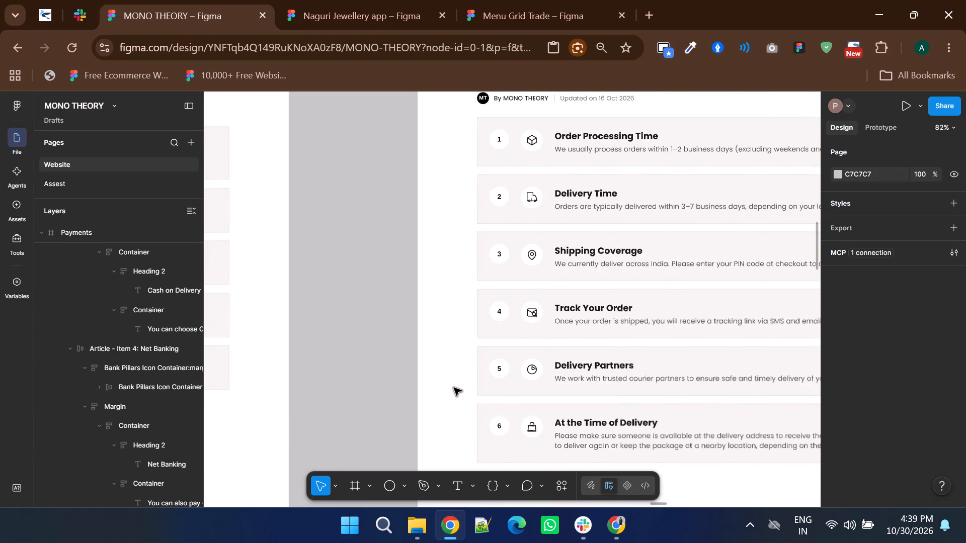
scroll(454, 388, "up", 2)
scroll(512, 277, "up", 2, "ctrl")
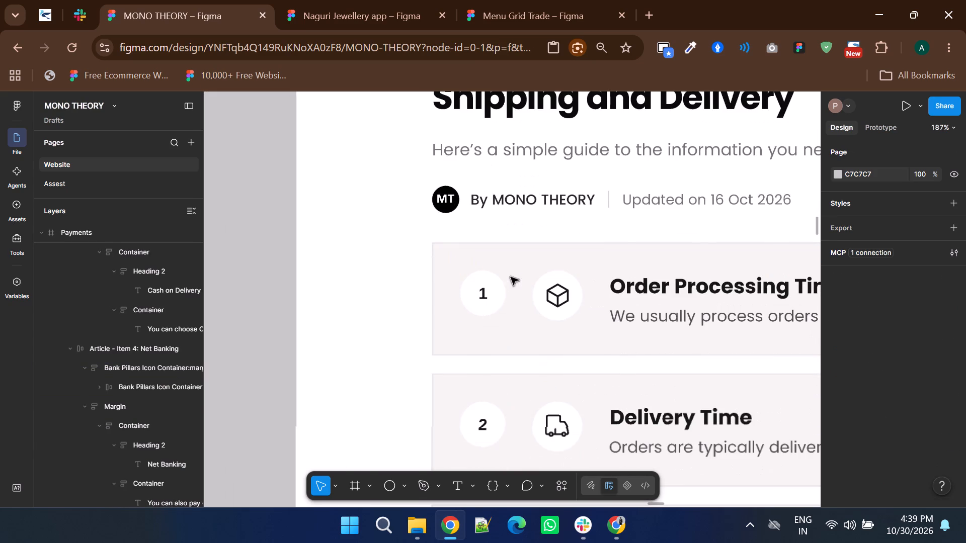
triple_click(495, 287)
double_click(495, 287)
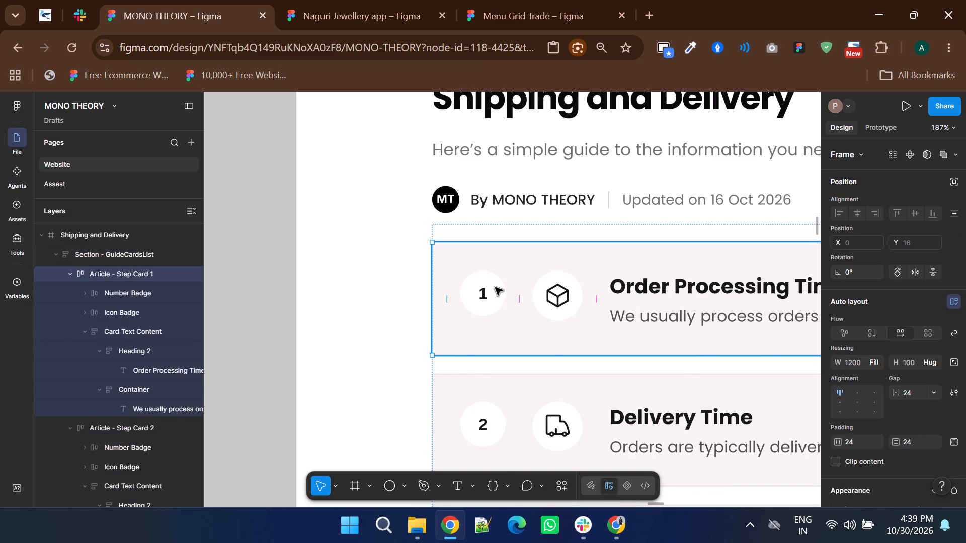
key("Delete")
scroll(495, 287, "down", 1)
triple_click(496, 338)
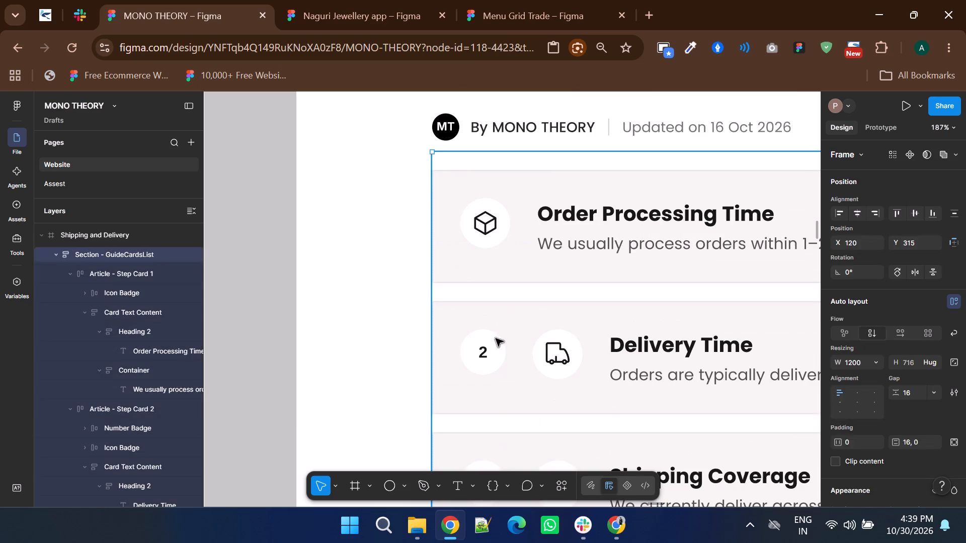
Delete the number circles from the Shipping Coverage, Track Your Order, and Delivery Partners cards in the Shipping and Delivery frame.
scroll(496, 338, "down", 1)
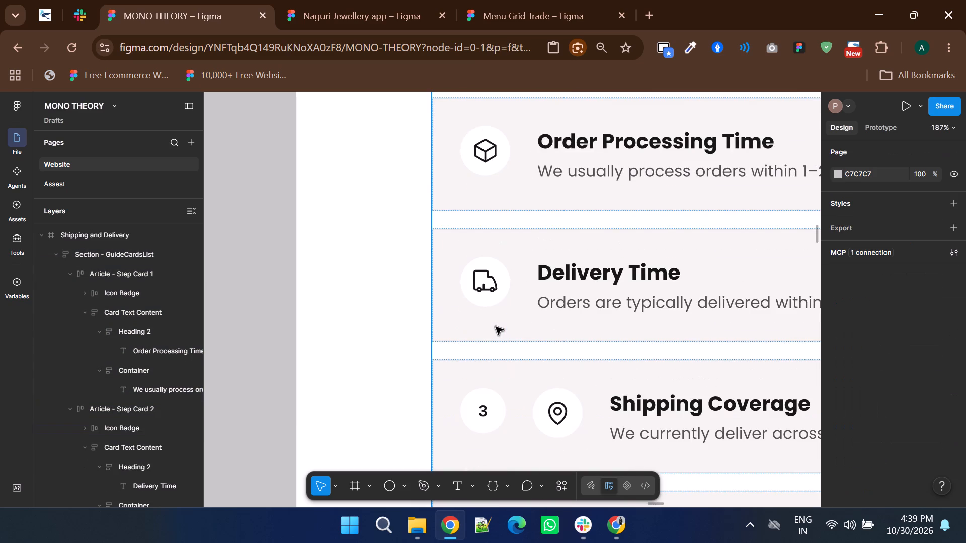
scroll(501, 344, "down", 2)
double_click(498, 278)
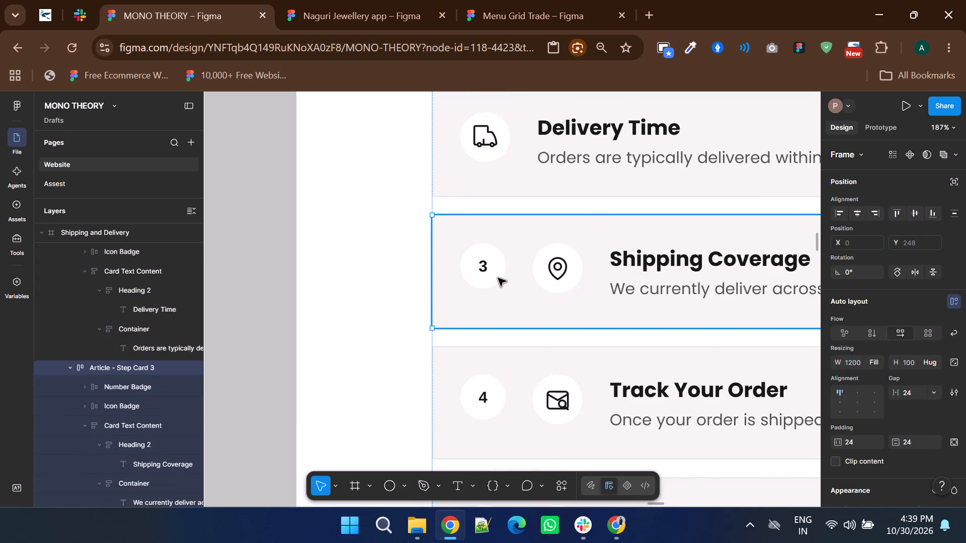
double_click(498, 278)
scroll(498, 278, "down", 1)
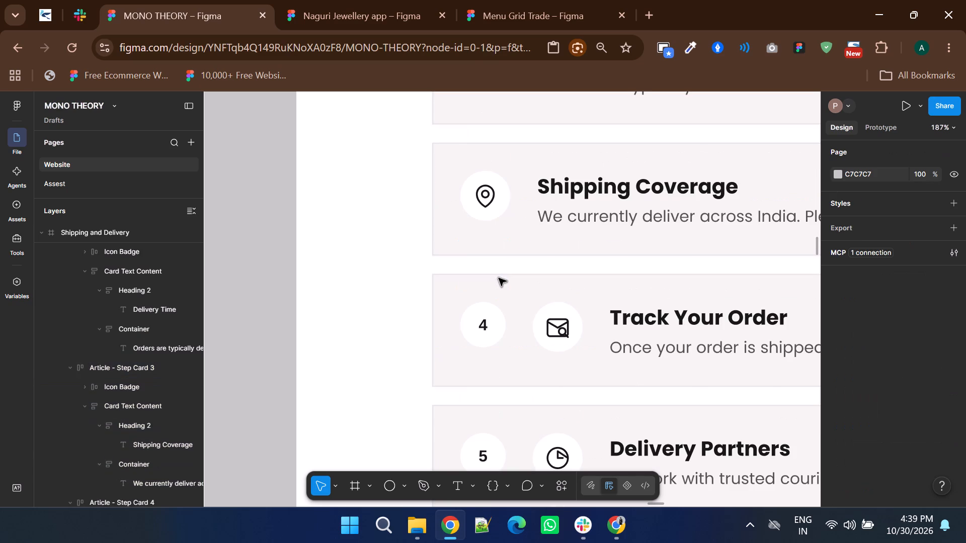
double_click(499, 319)
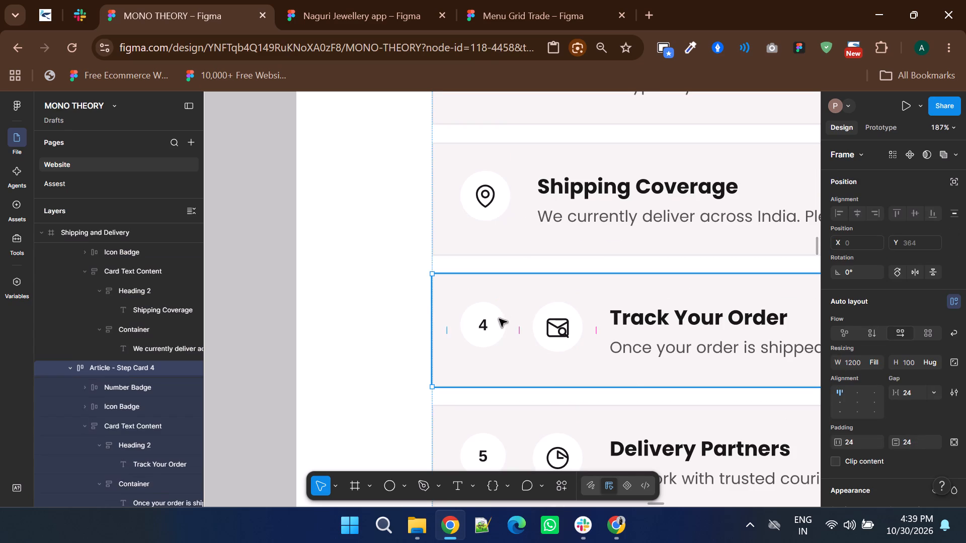
double_click(499, 319)
scroll(499, 319, "down", 1)
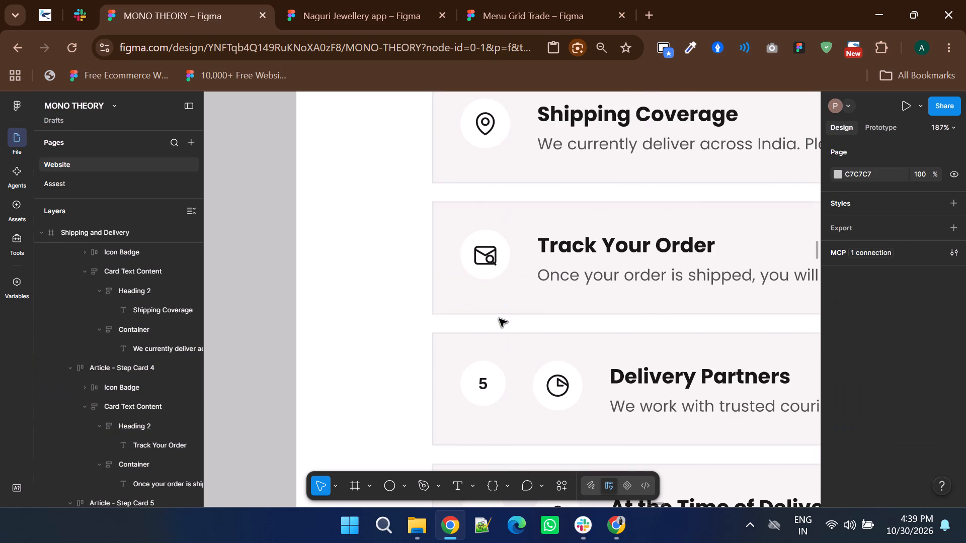
double_click(495, 380)
double_click(495, 380)
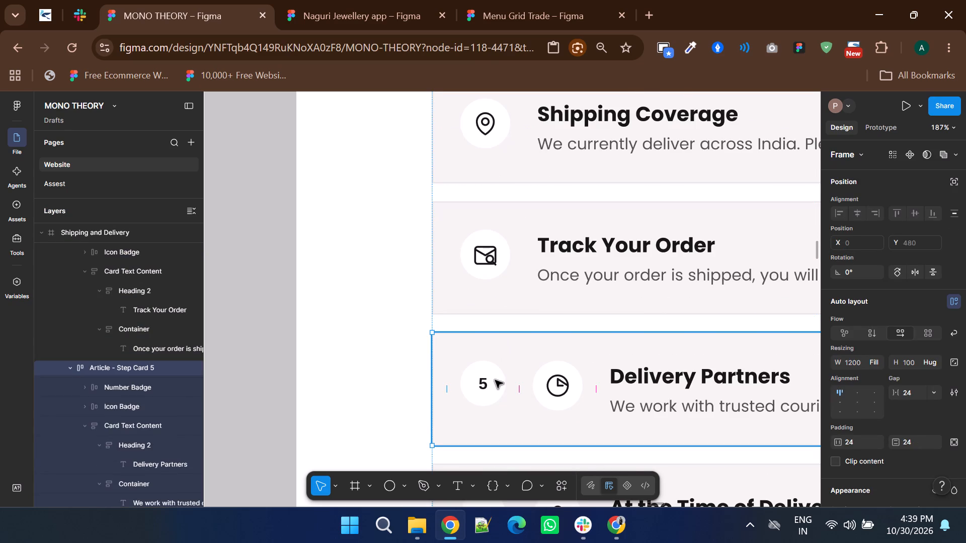
scroll(495, 380, "down", 1)
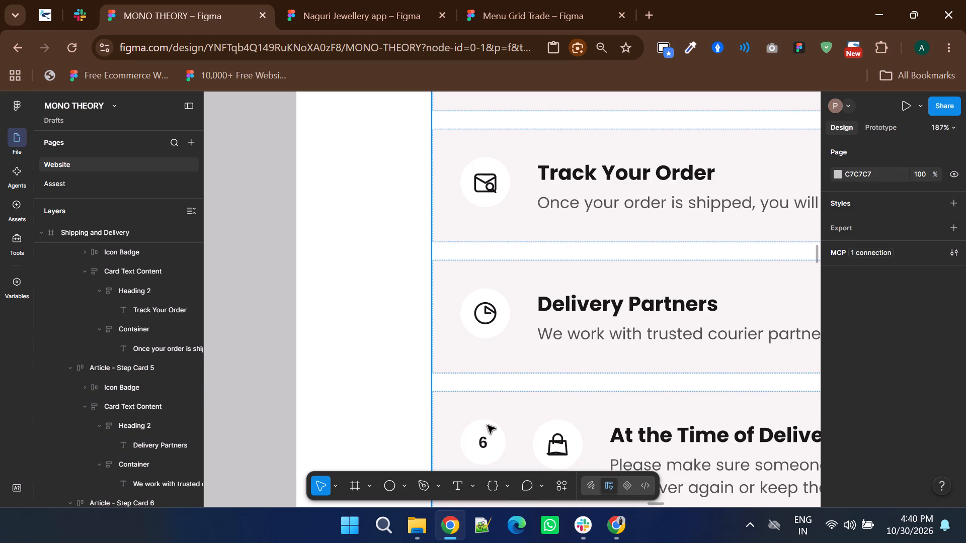
Delete the number circle from the At the Time of Delivery card in the Shipping and Delivery frame.
left_click(492, 444)
left_click_drag(493, 444, 494, 438)
left_click(494, 438)
double_click(494, 438)
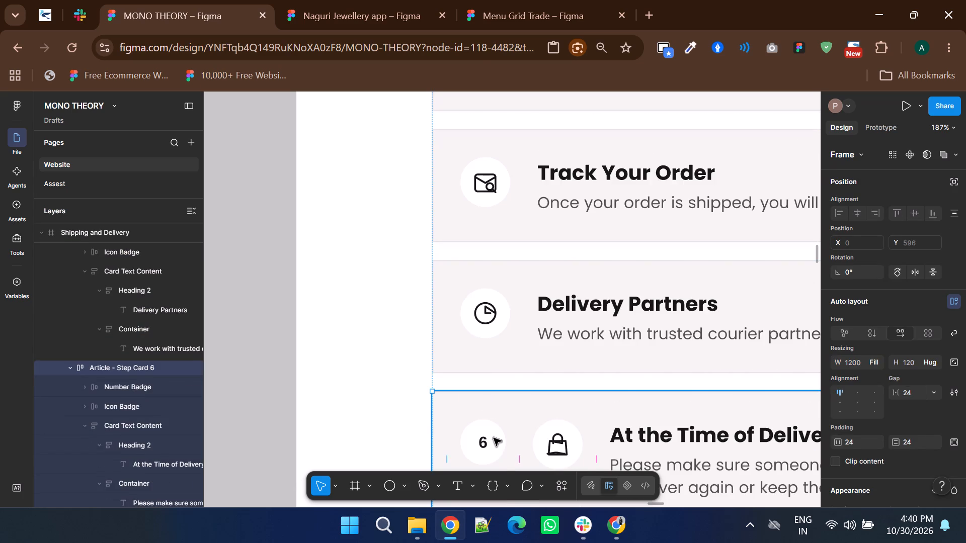
Delete the number circles from the Create an Account and Log In to Your Account cards in the Account and Profile frame.
scroll(466, 386, "down", 4, "ctrl")
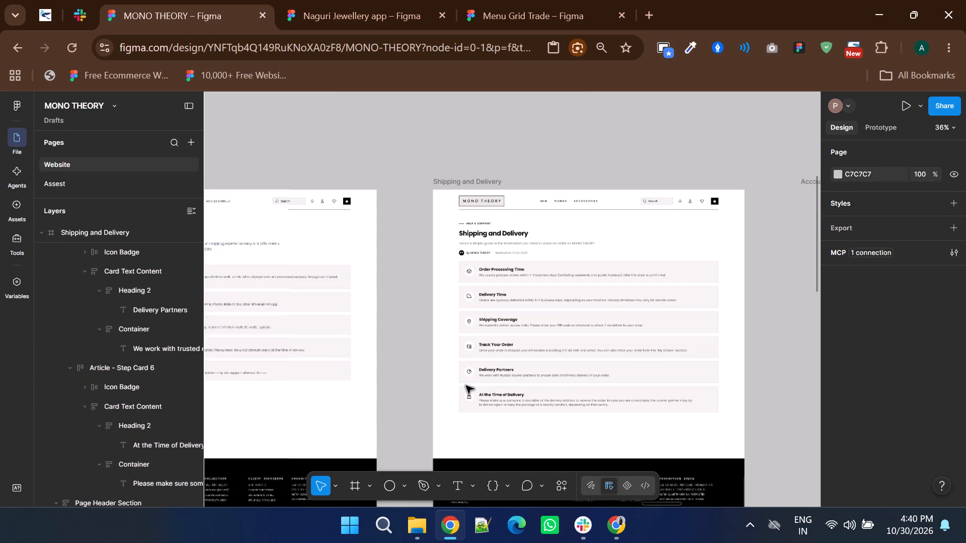
scroll(466, 386, "down", 6, "shift")
scroll(455, 386, "up", 1)
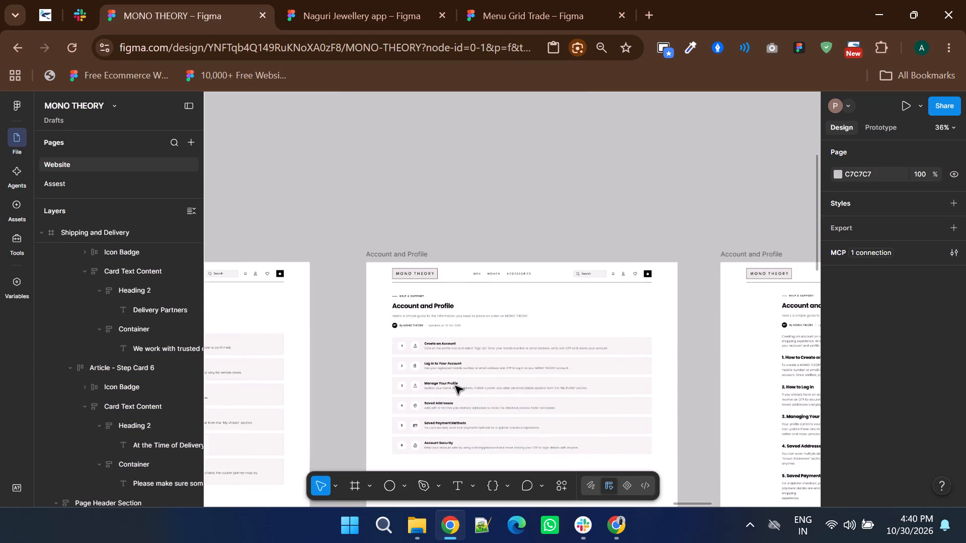
scroll(405, 355, "up", 2, "ctrl")
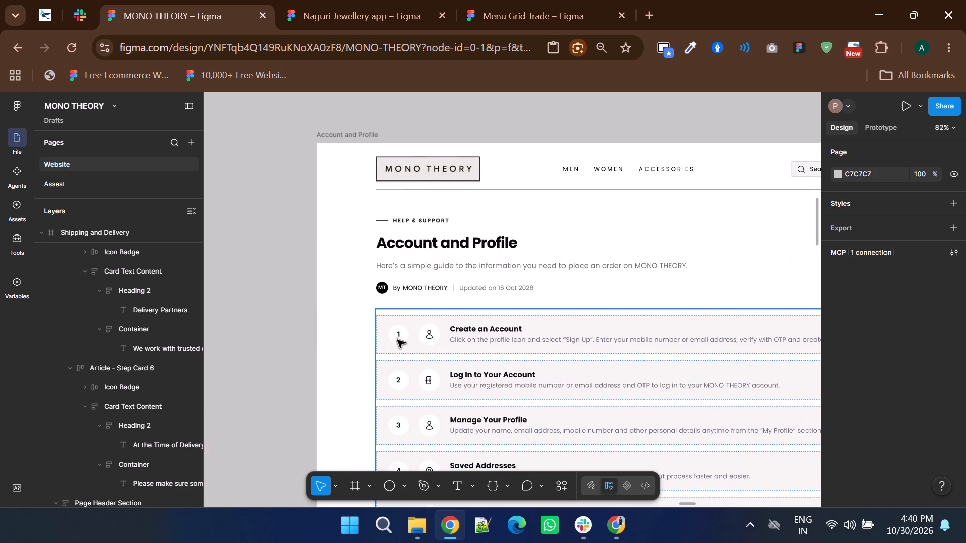
triple_click(397, 339)
double_click(397, 339)
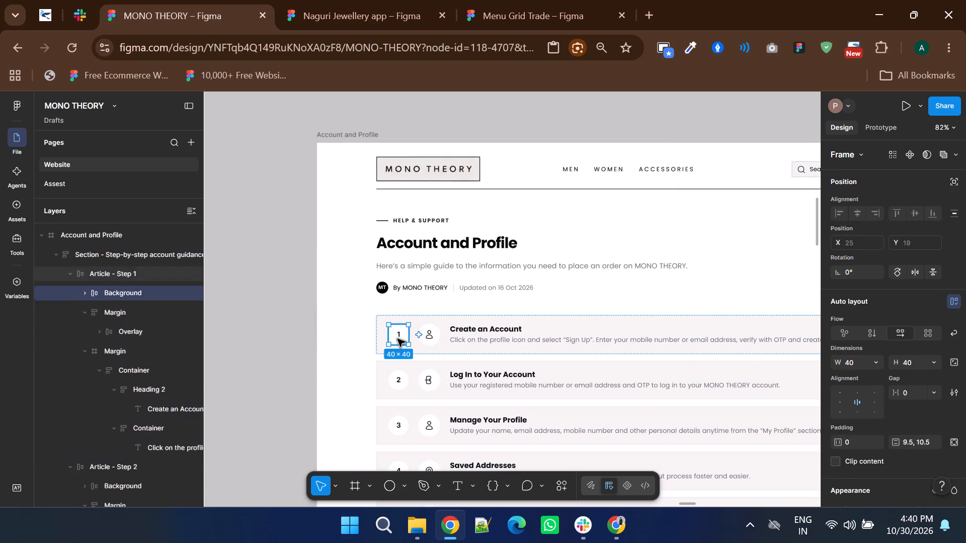
key("Delete")
scroll(397, 339, "down", 1)
triple_click(395, 305)
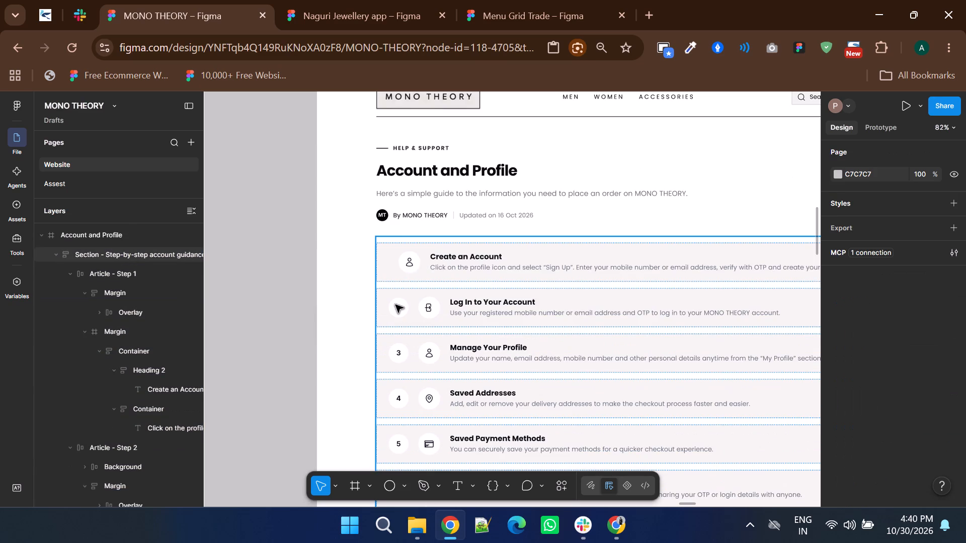
double_click(395, 305)
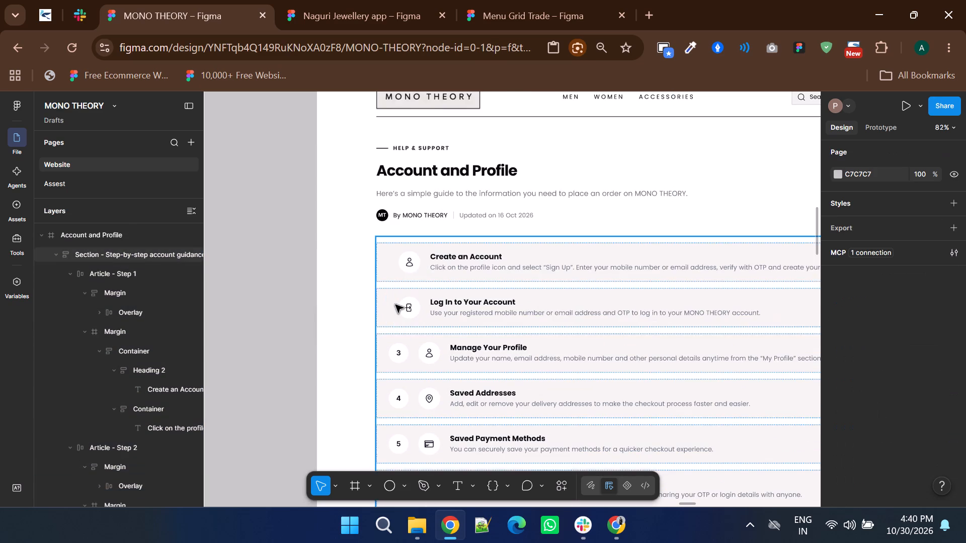
Delete the number circles from the Manage Your Profile and Saved Addresses cards in the Account and Profile frame.
scroll(395, 305, "down", 1)
triple_click(397, 281)
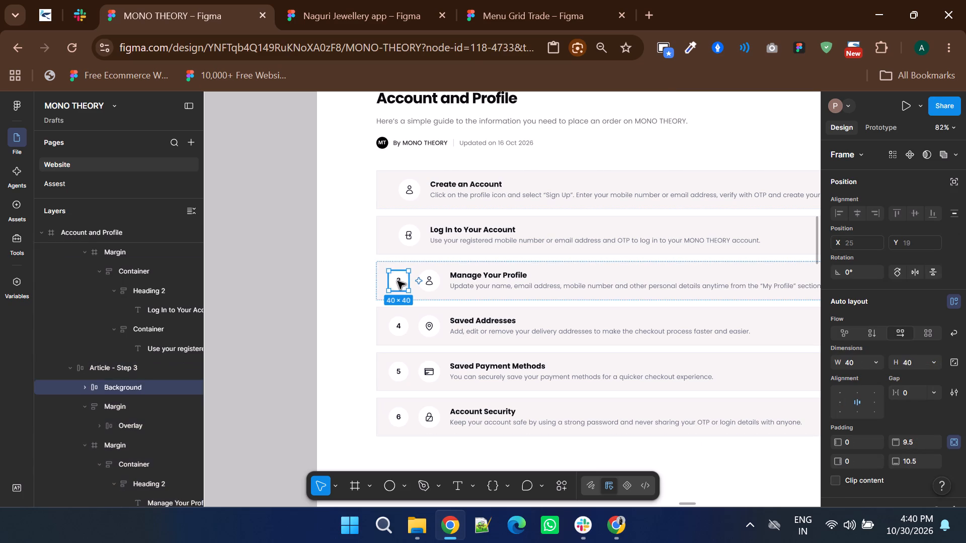
triple_click(404, 328)
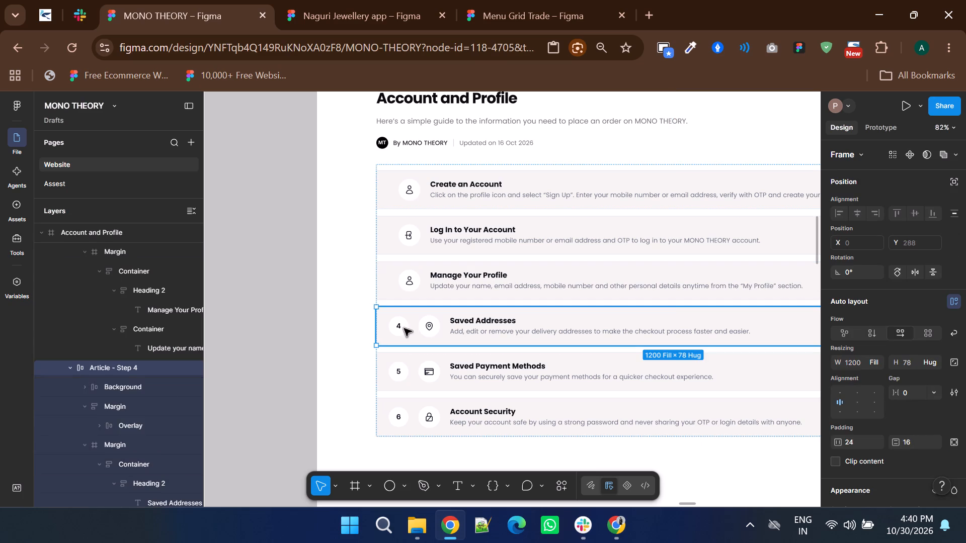
double_click(404, 328)
Delete the number circles, including their backgrounds, from the Saved Payment Methods and Account Security cards in the Account and Profile frame.
left_click(397, 383)
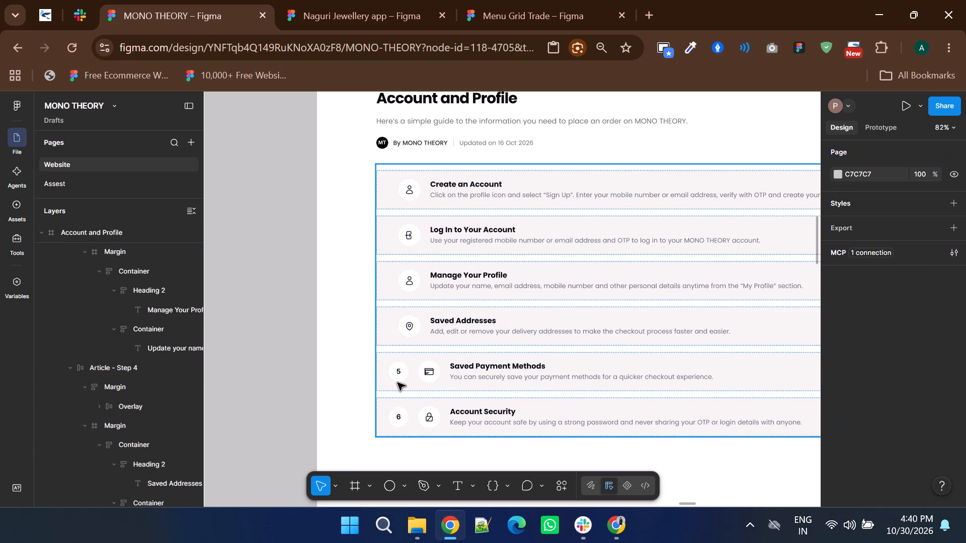
triple_click(401, 372)
left_click(401, 372)
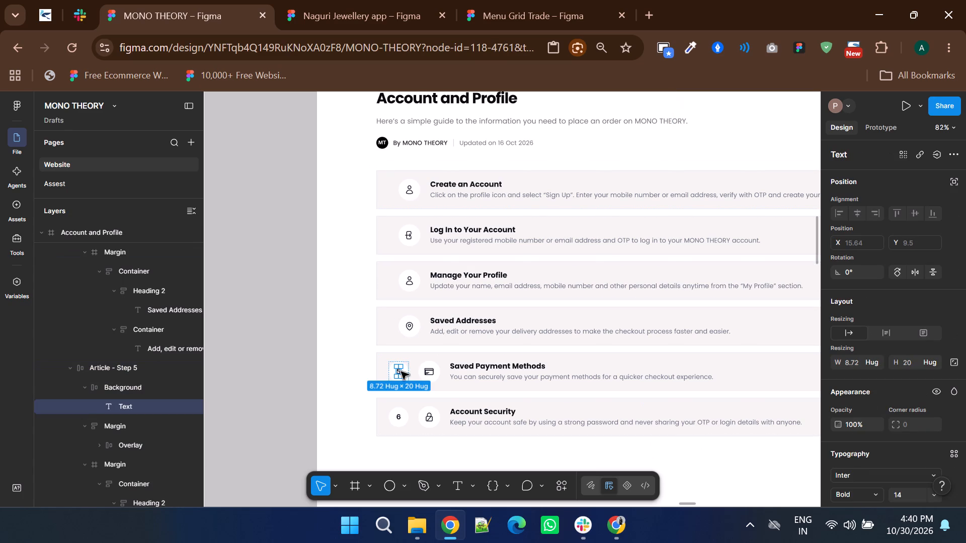
triple_click(401, 372)
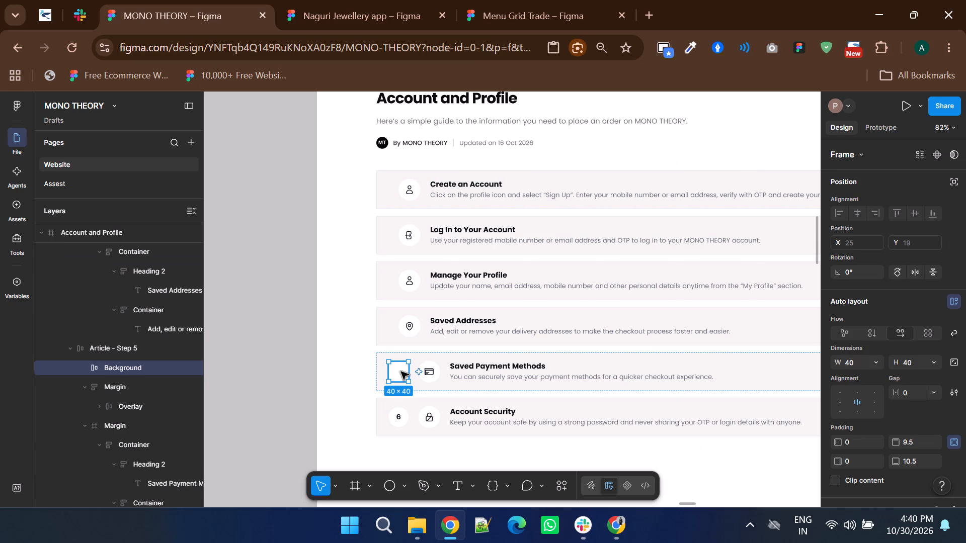
triple_click(397, 418)
left_click(397, 418)
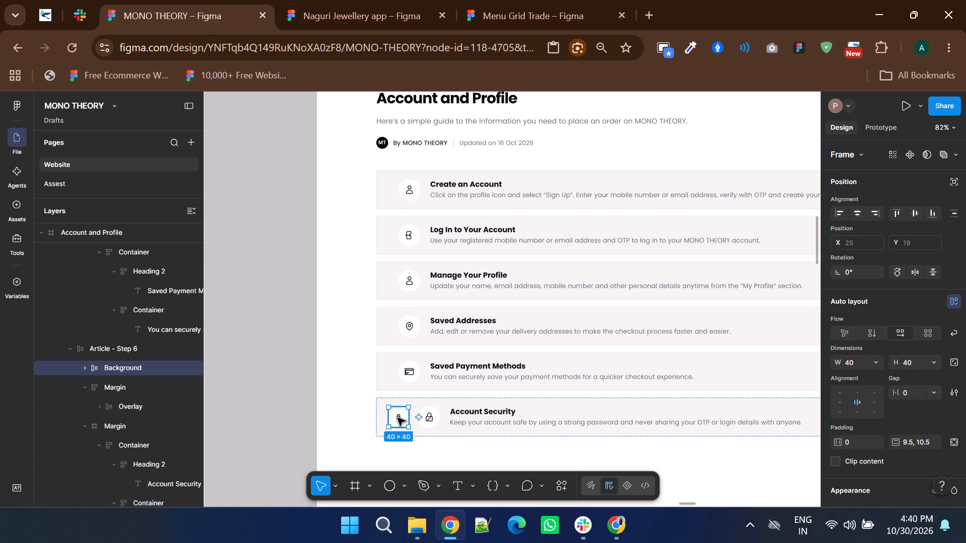
triple_click(397, 418)
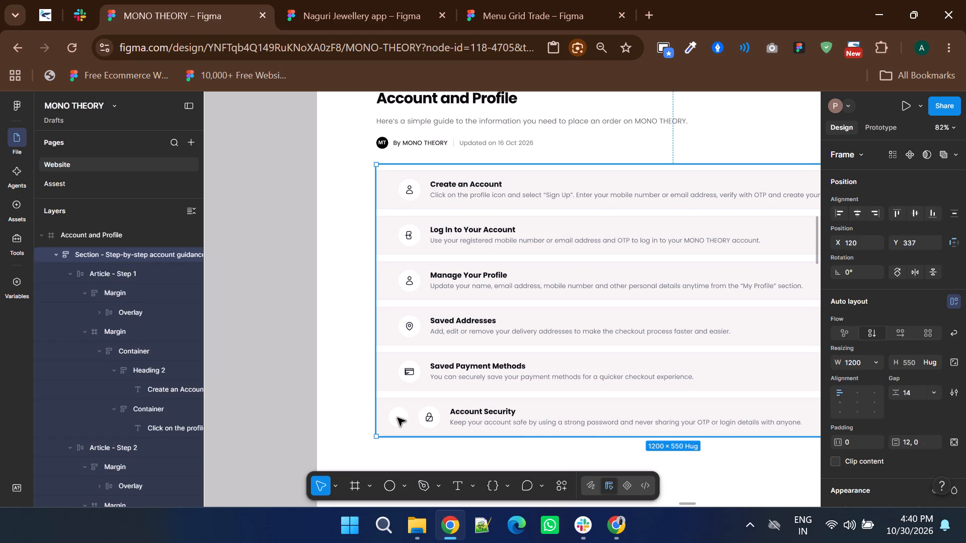
double_click(397, 418)
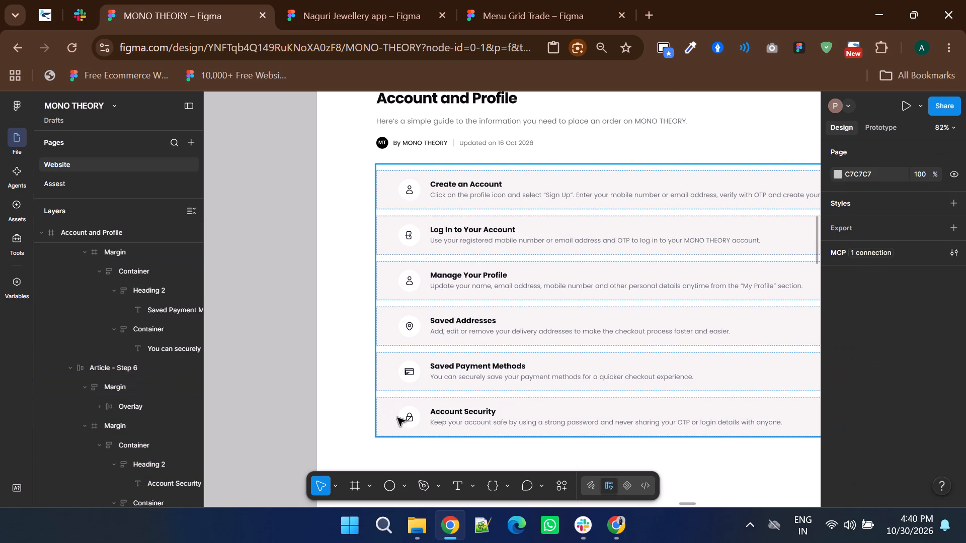
Set the left padding of the Create an Account card in the Account and Profile frame to 0.
double_click(389, 188)
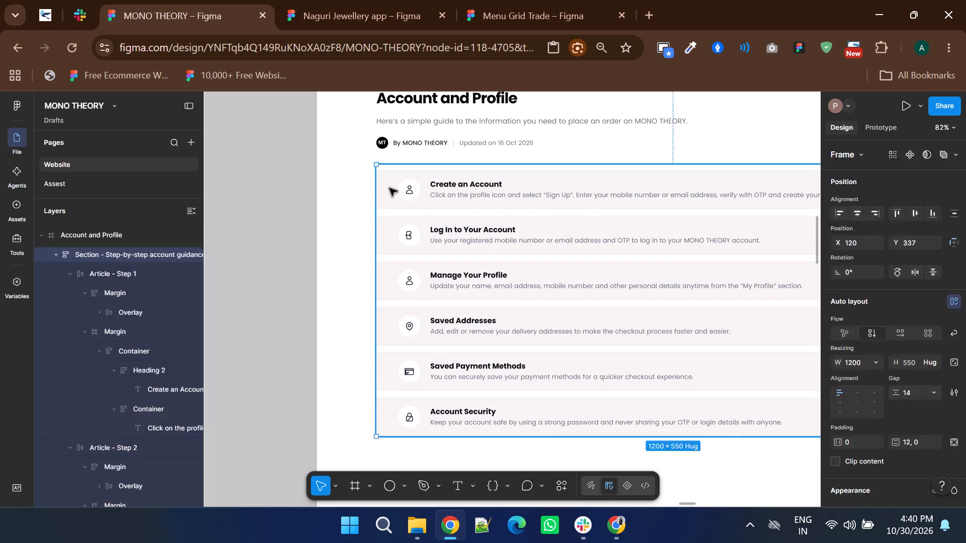
left_click(386, 188)
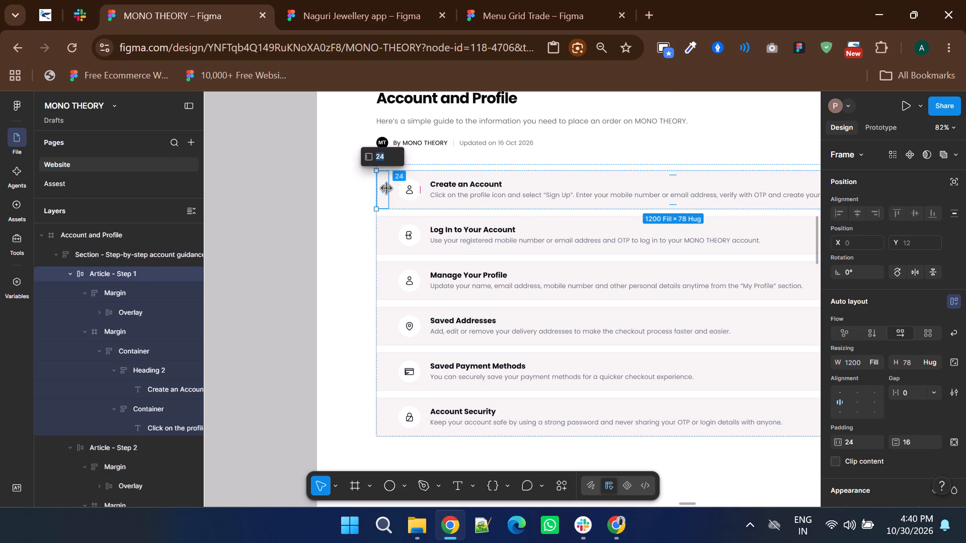
key("Down")
key("Down")
key("Down")
key("Down")
key("Down")
key("Down")
key("Down")
key("Down")
key("Down")
key("Down")
key("Down")
key("Down")
key("Down")
key("Down")
key("Down")
key("Down")
key("Down")
key("Down")
key("Down")
key("Down")
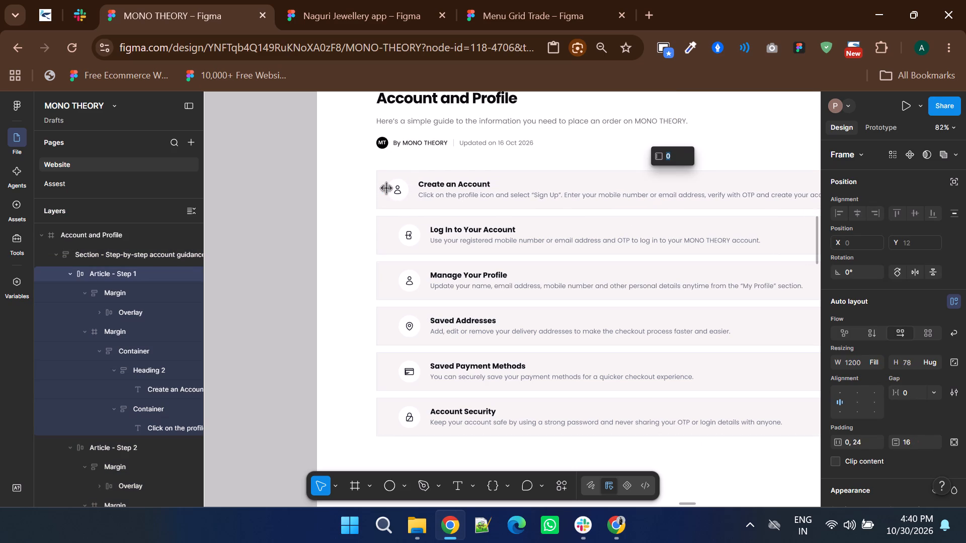
Set the left padding of the Log In to Your Account card to 0.
left_click(390, 236)
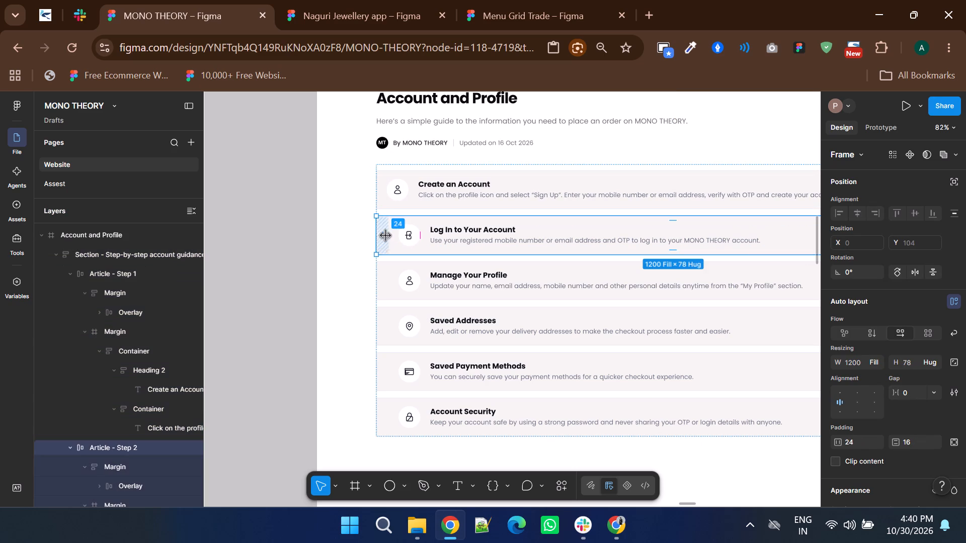
left_click(385, 235)
key("Down")
key("Down")
key("Down")
key("Down")
key("Down")
key("Down")
key("Down")
key("Down")
key("Down")
key("Down")
key("Down")
key("Down")
key("Down")
key("Down")
key("Down")
key("Down")
key("Down")
key("Down")
key("Down")
key("Down")
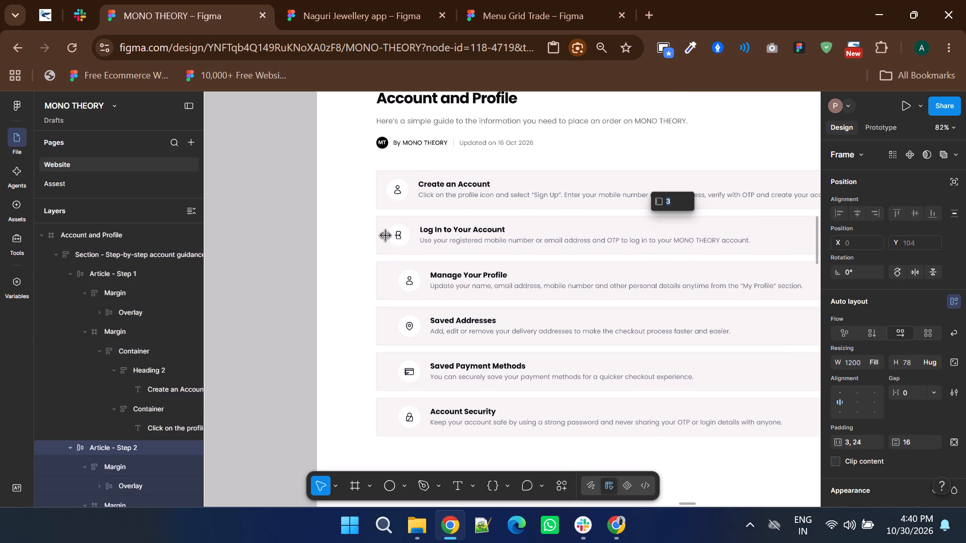
Set the left padding of the Manage Your Profile card to 0.
left_click(398, 267)
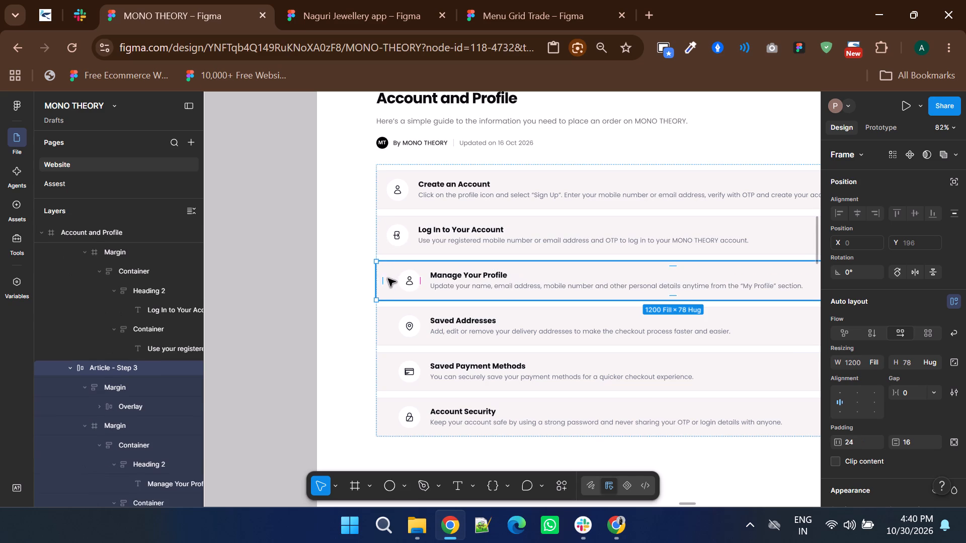
left_click(383, 281)
key("Down")
key("Down")
key("Down")
key("Down")
key("Down")
key("Down")
key("Down")
key("Down")
key("Down")
key("Down")
key("Down")
key("Down")
key("Down")
key("Down")
key("Down")
key("Down")
key("Down")
key("Down")
key("Down")
key("Down")
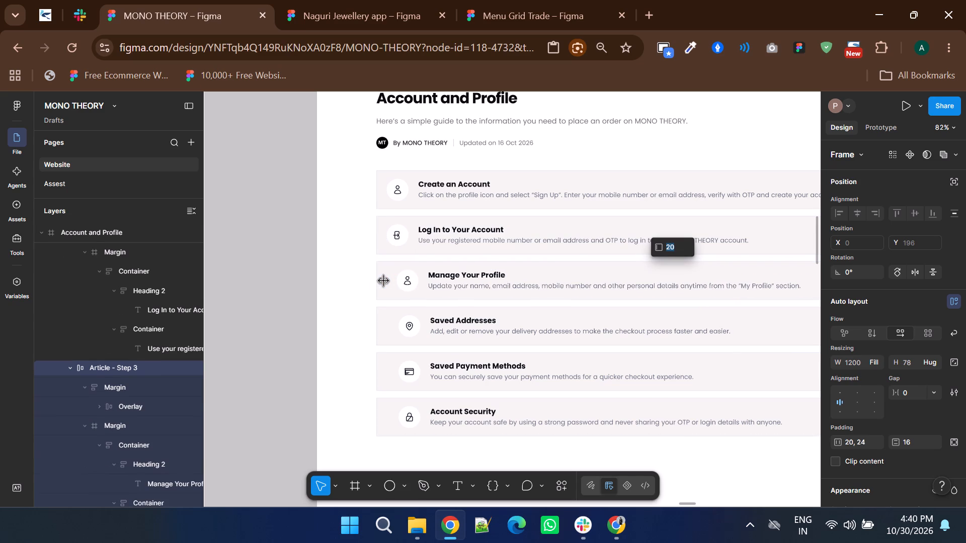
Set the left padding of the Saved Addresses card to 0.
left_click(386, 319)
left_click(387, 327)
key("Down")
key("Down")
key("Down")
key("Down")
key("Down")
key("Down")
key("Down")
key("Down")
key("Down")
key("Down")
key("Down")
key("Down")
key("Down")
key("Down")
key("Down")
key("Down")
key("Down")
key("Down")
key("Down")
key("Down")
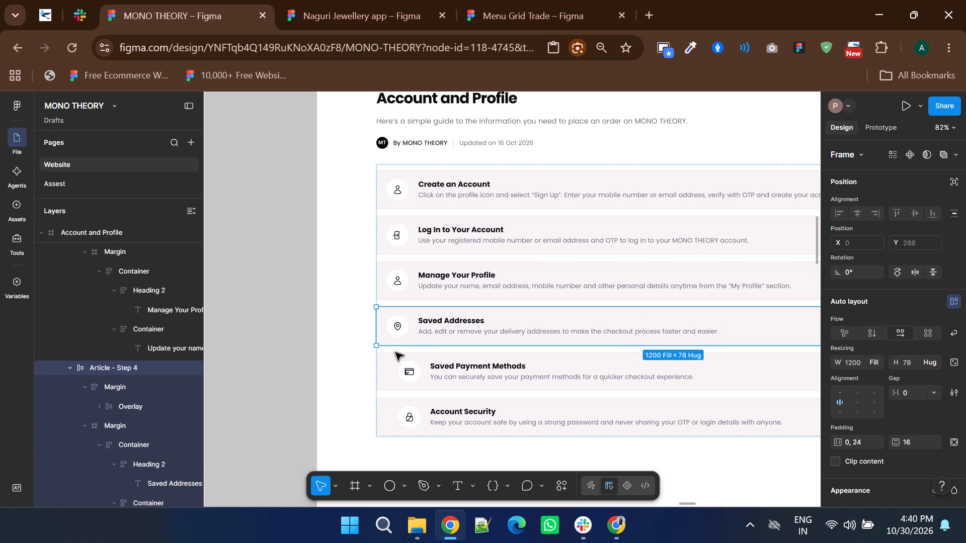
Set the left padding of the Saved Payment Methods card to 0.
left_click(394, 367)
left_click(386, 370)
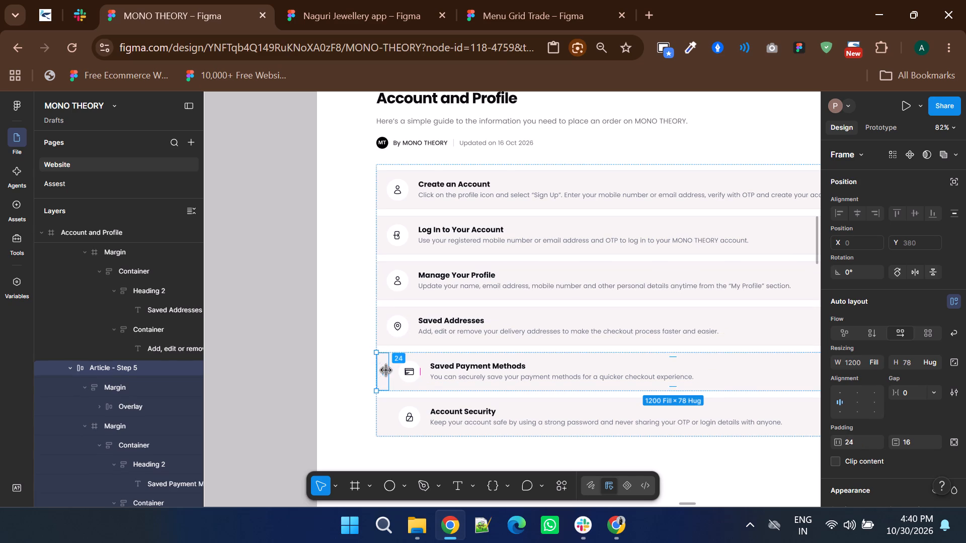
key("Down")
key("Down")
key("Down")
key("Down")
key("Down")
key("Down")
key("Down")
key("Down")
key("Down")
key("Down")
key("Down")
key("Down")
key("Down")
key("Down")
key("Down")
key("Down")
key("Down")
key("Down")
key("Down")
key("Down")
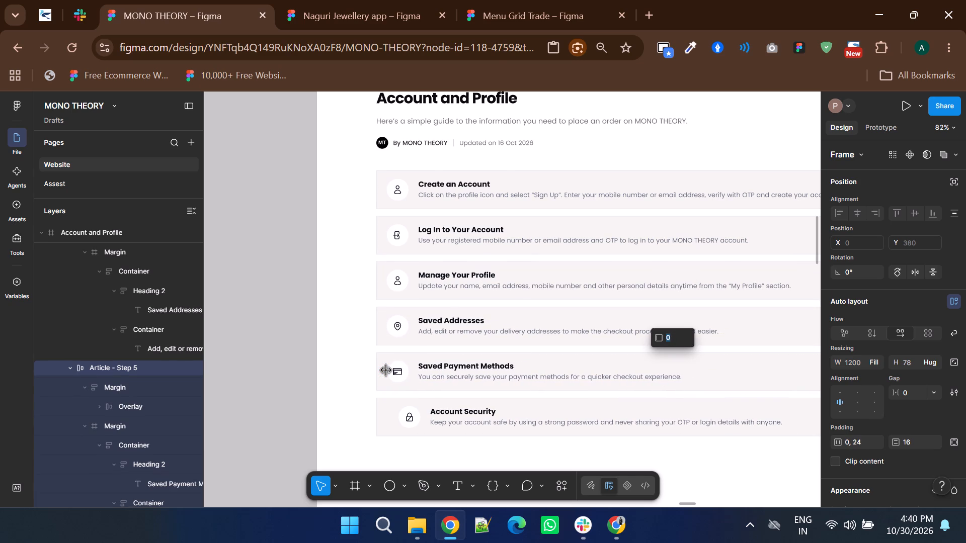
Set the left padding of the Account Security card to 0 and clear the selection.
left_click(391, 418)
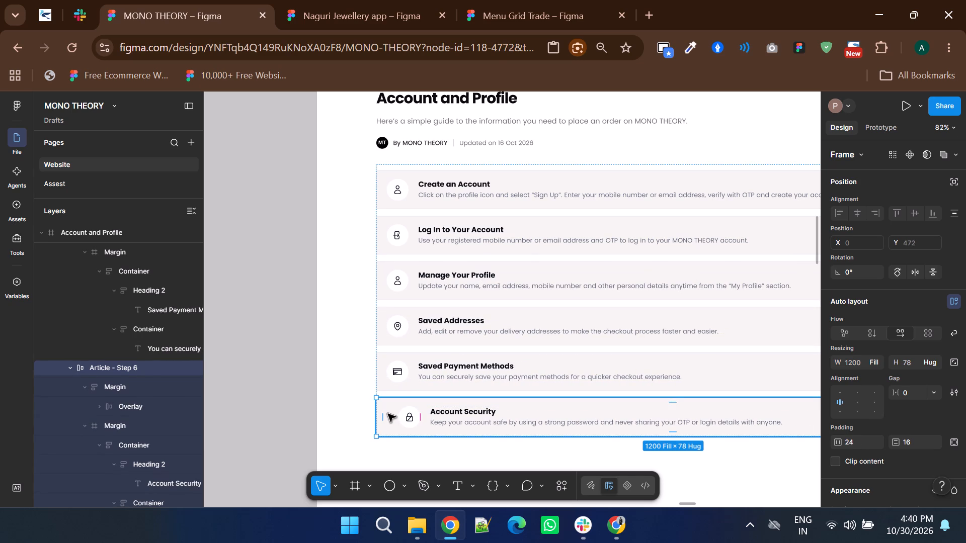
left_click(381, 414)
key("Down")
key("Down")
key("Down")
key("Down")
key("Down")
key("Down")
key("Down")
key("Down")
key("Down")
key("Down")
key("Down")
key("Down")
key("Down")
key("Down")
key("Down")
key("Down")
key("Down")
key("Down")
key("Down")
key("Down")
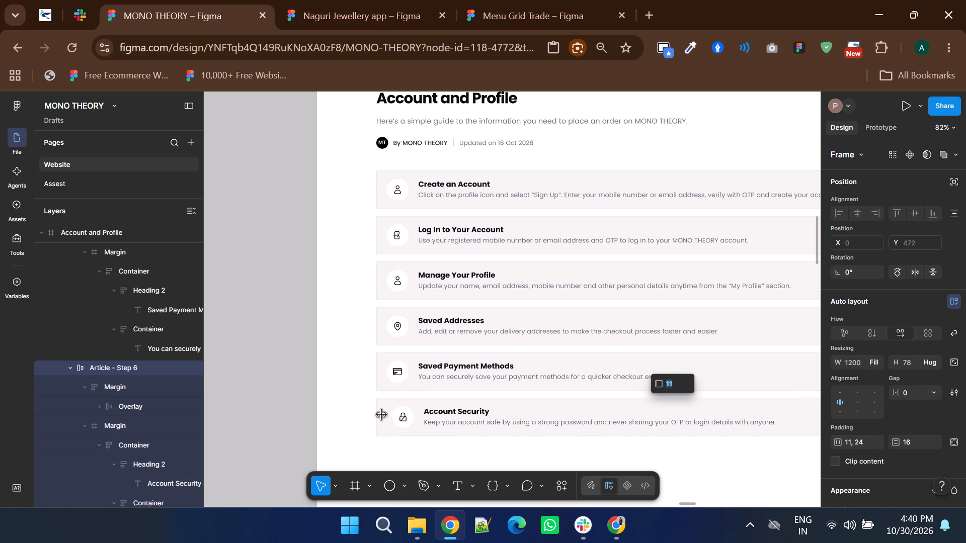
scroll(497, 387, "down", 1, "ctrl")
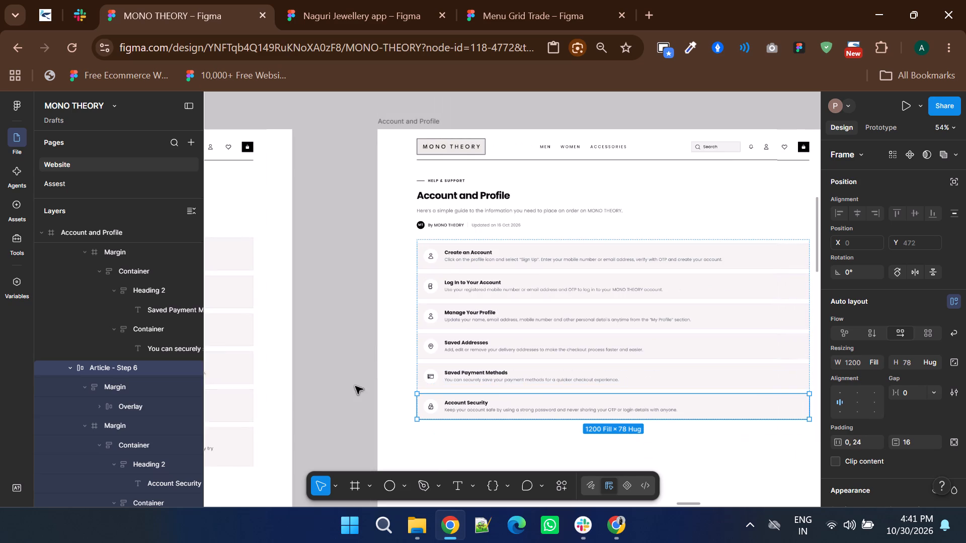
left_click(350, 384)
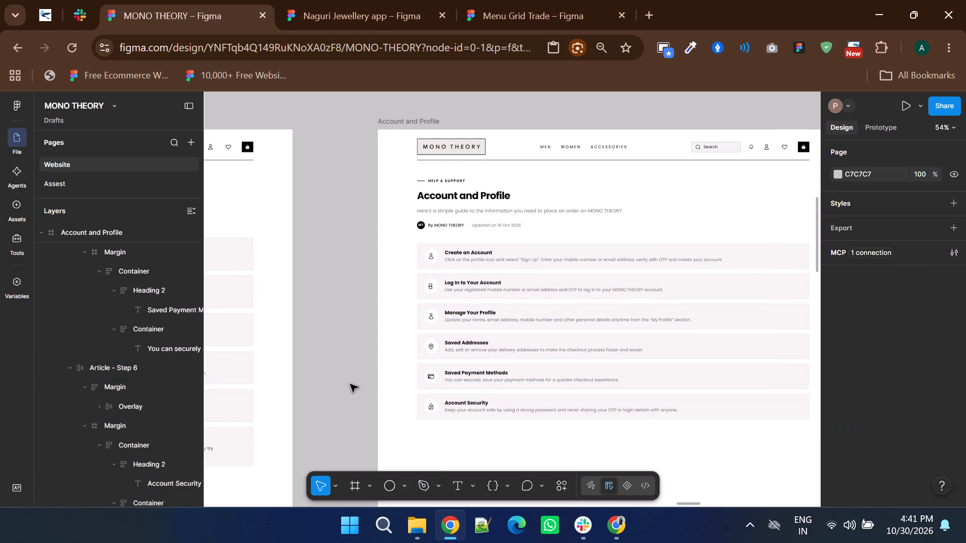
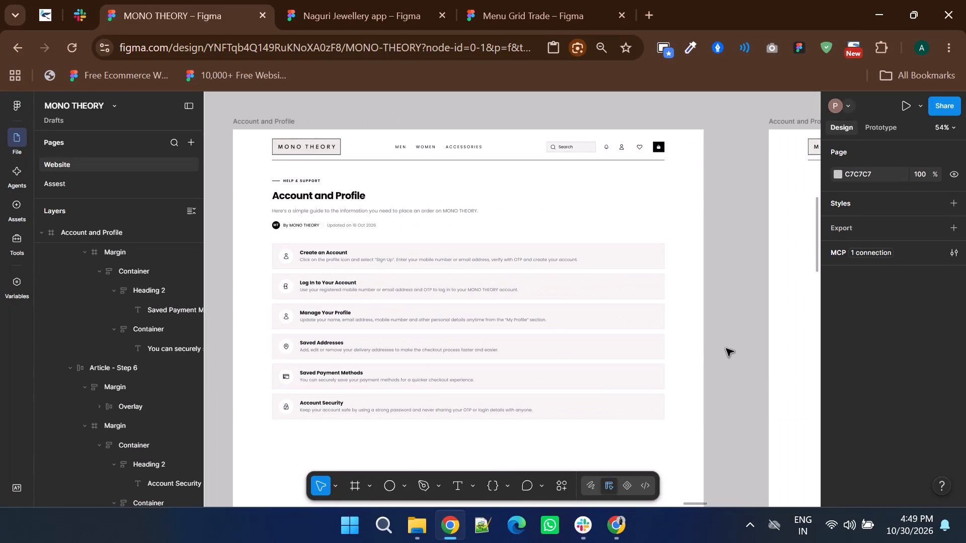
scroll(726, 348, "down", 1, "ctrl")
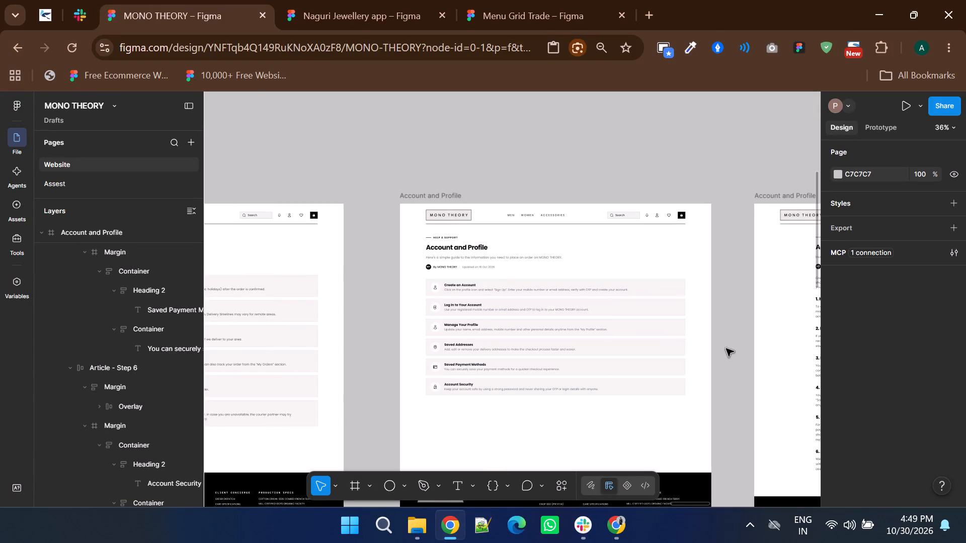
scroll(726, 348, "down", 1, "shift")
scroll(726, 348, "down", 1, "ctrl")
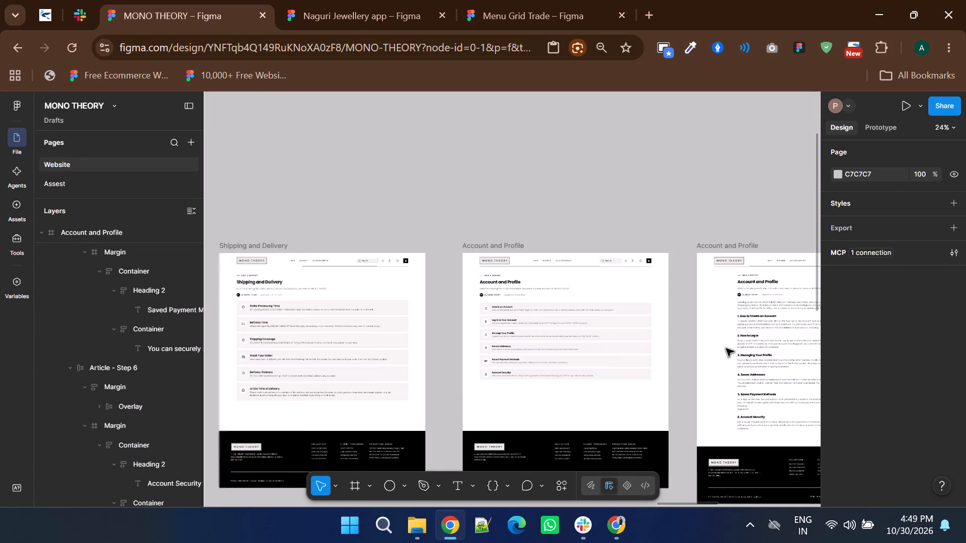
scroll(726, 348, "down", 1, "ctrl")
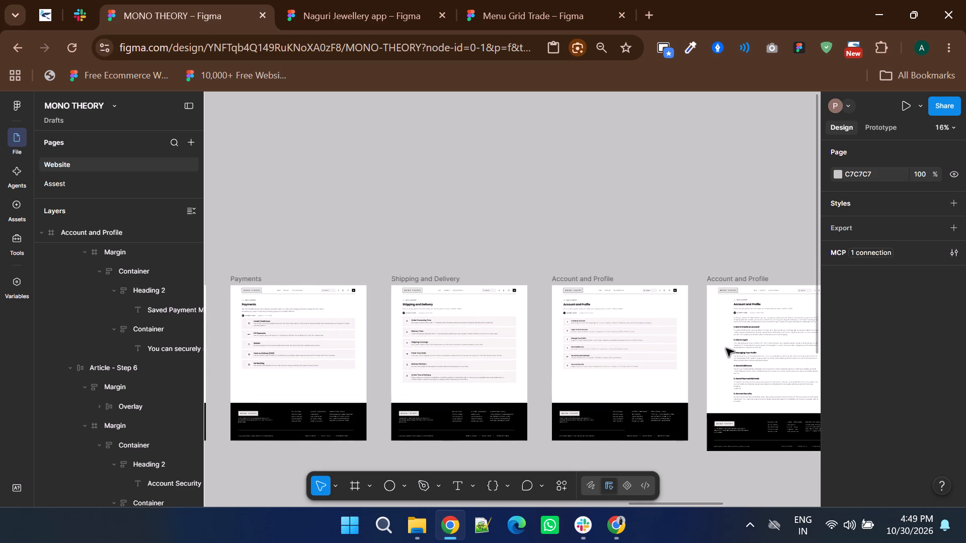
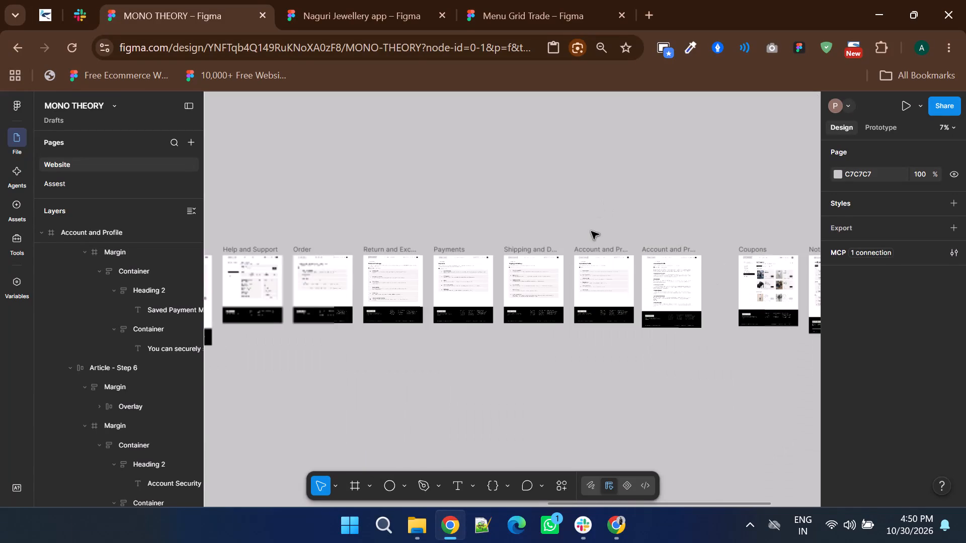
Review the Coupons, Notification and Wishlist page designs on the Website page.
scroll(591, 231, "down", 2, "shift")
scroll(648, 301, "up", 5, "ctrl")
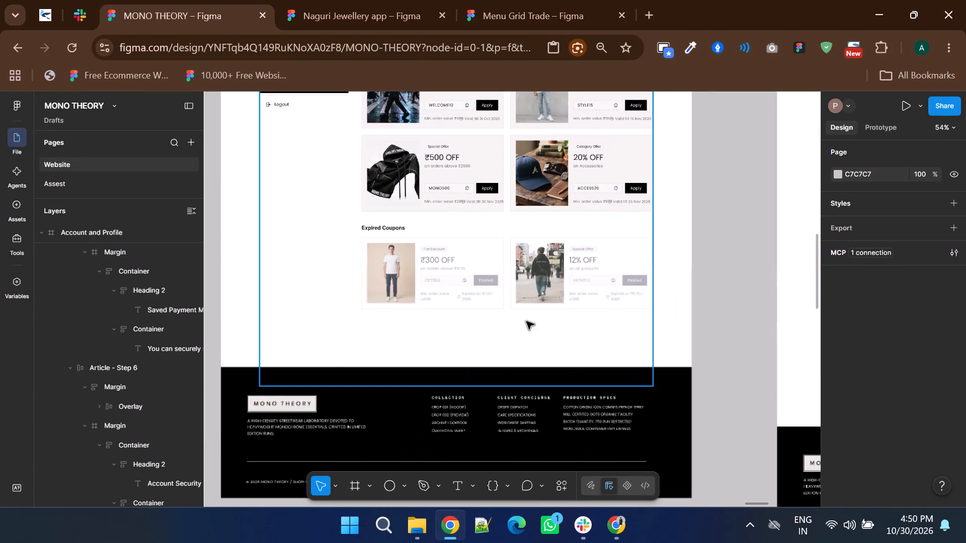
scroll(589, 345, "down", 2, "ctrl")
scroll(589, 345, "down", 3, "shift")
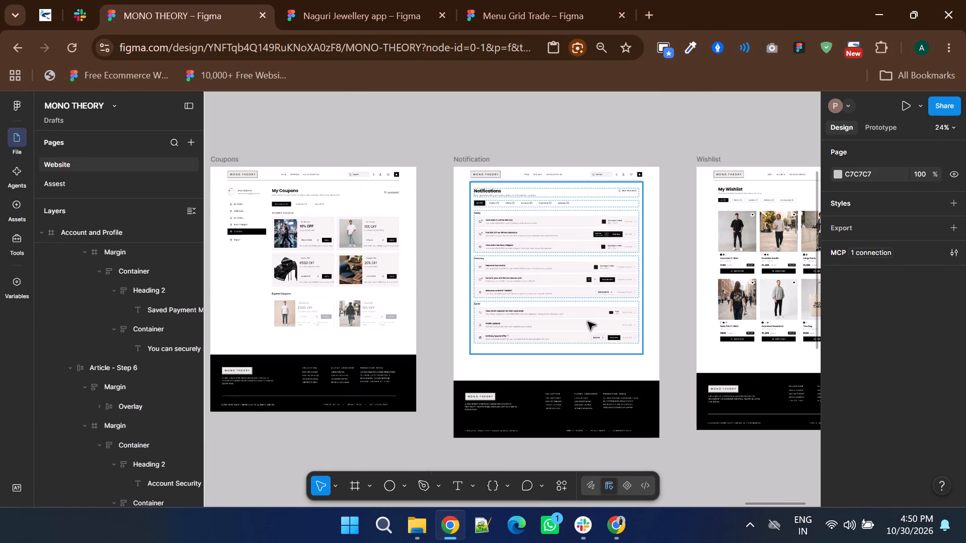
scroll(589, 318, "down", 1, "ctrl")
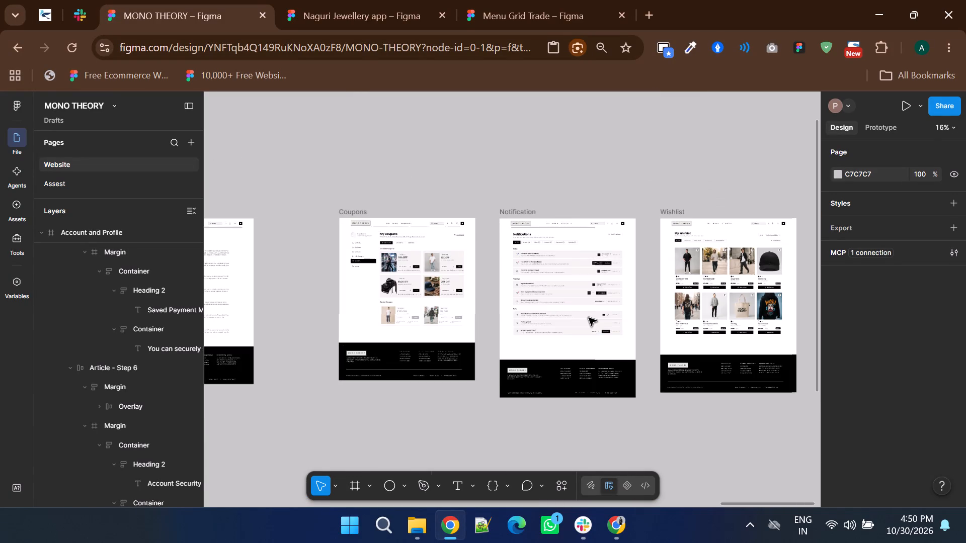
scroll(589, 318, "down", 3, "shift")
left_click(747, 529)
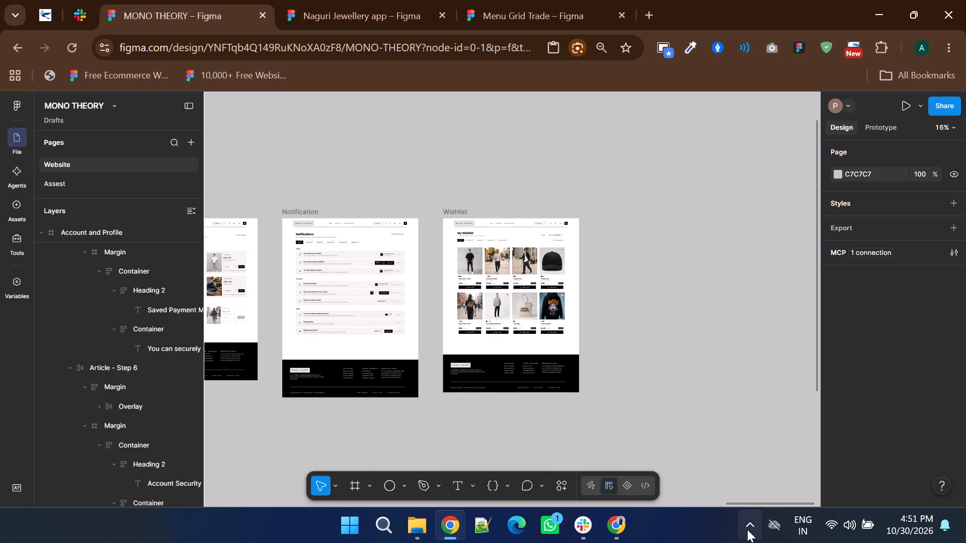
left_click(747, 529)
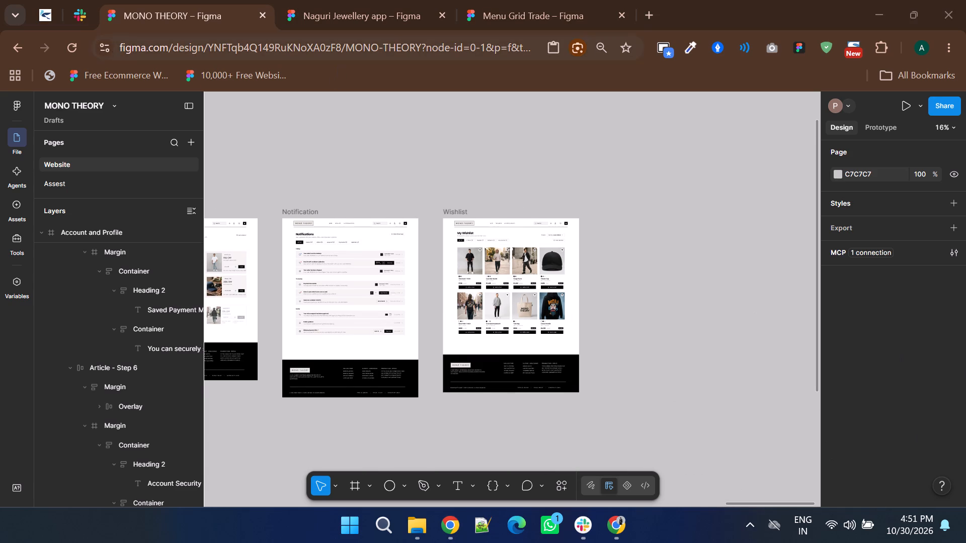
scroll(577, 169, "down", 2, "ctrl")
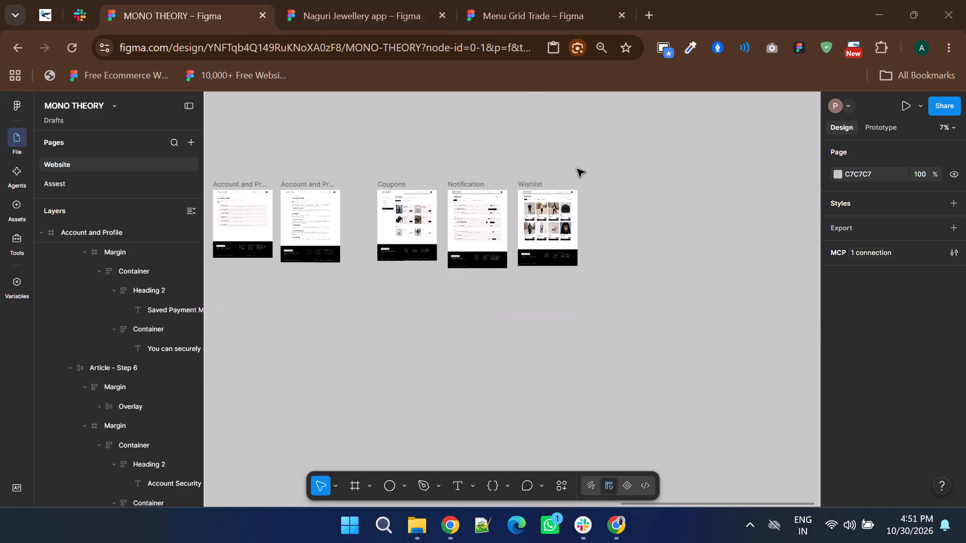
Switch to the Menu Grid Trade file and look over the Asset page's frames and the line vectors beneath them.
left_click(527, 11)
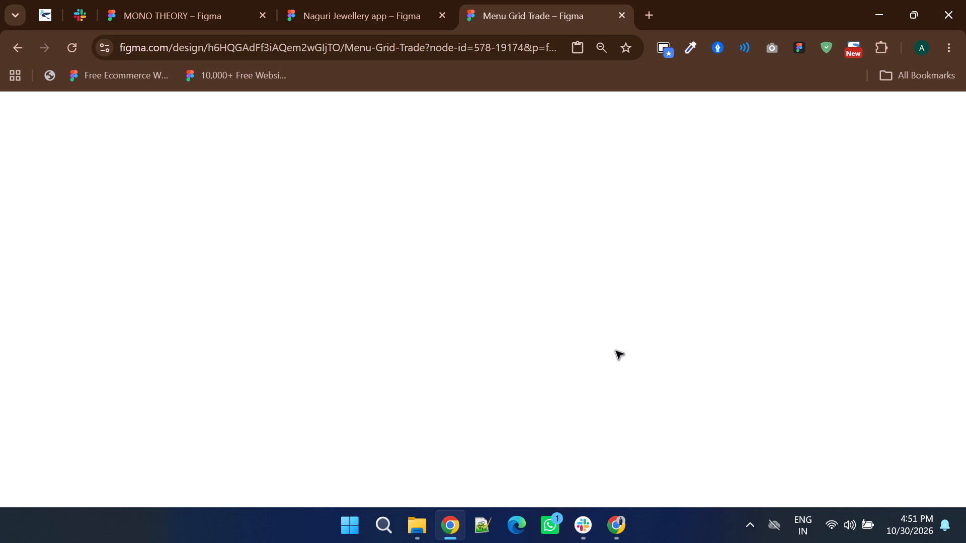
scroll(616, 351, "down", 3, "shift")
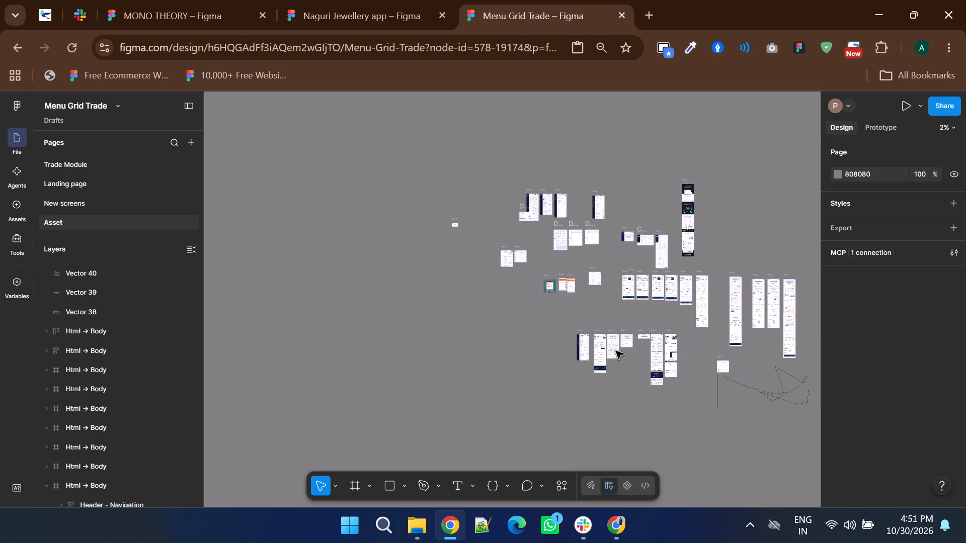
scroll(690, 464, "down", 2, "shift")
left_click(451, 390)
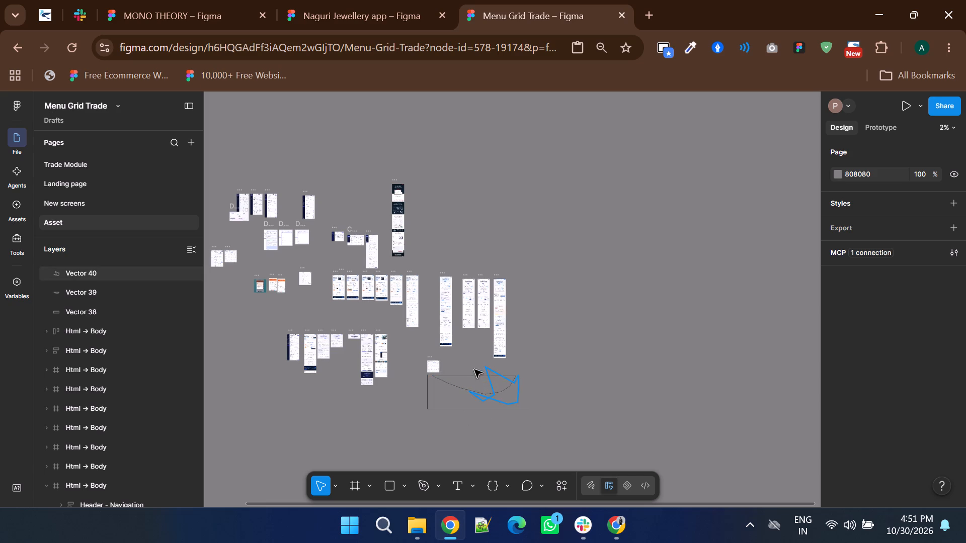
scroll(475, 408, "up", 4, "ctrl")
scroll(528, 355, "down", 2, "ctrl")
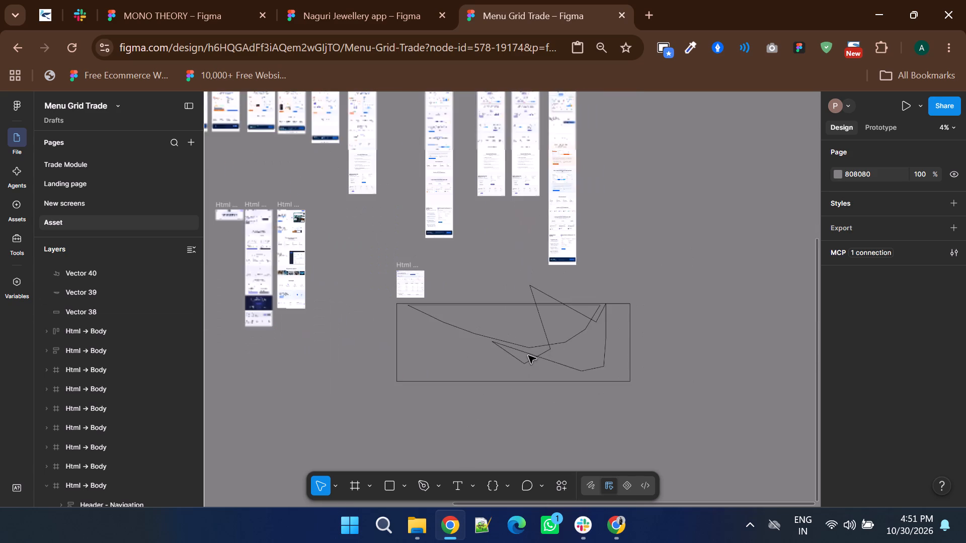
scroll(528, 355, "down", 2, "ctrl")
scroll(528, 355, "down", 1)
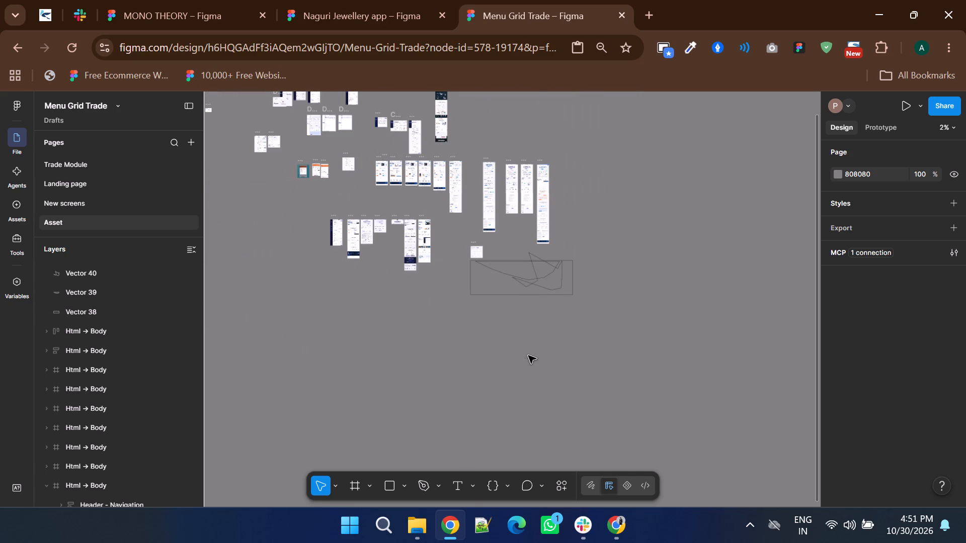
left_click(342, 390)
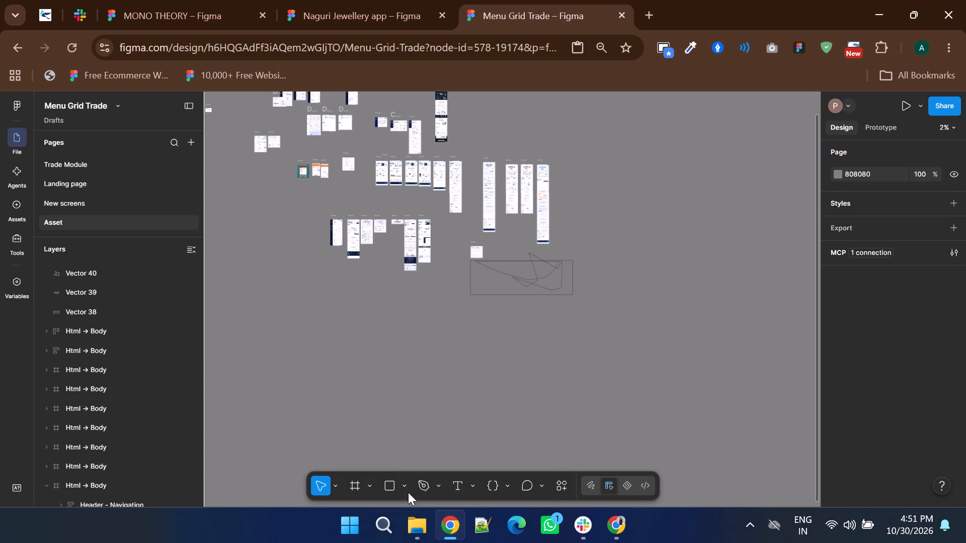
Draw a large closed five-point Pen outline below the existing vectors, spanning about X 5300 to 43800 and Y 24300 to 36400.
left_click(418, 487)
left_click(472, 308)
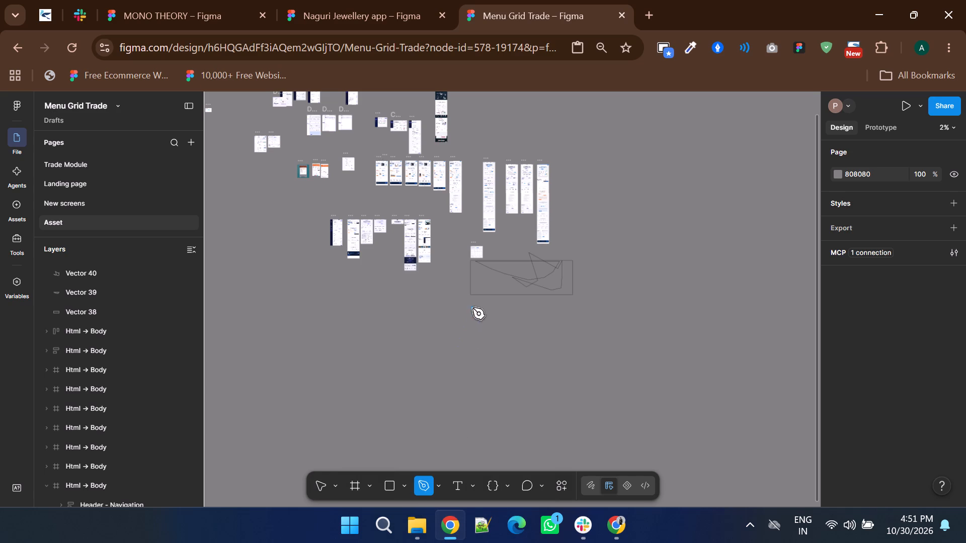
left_click(618, 309)
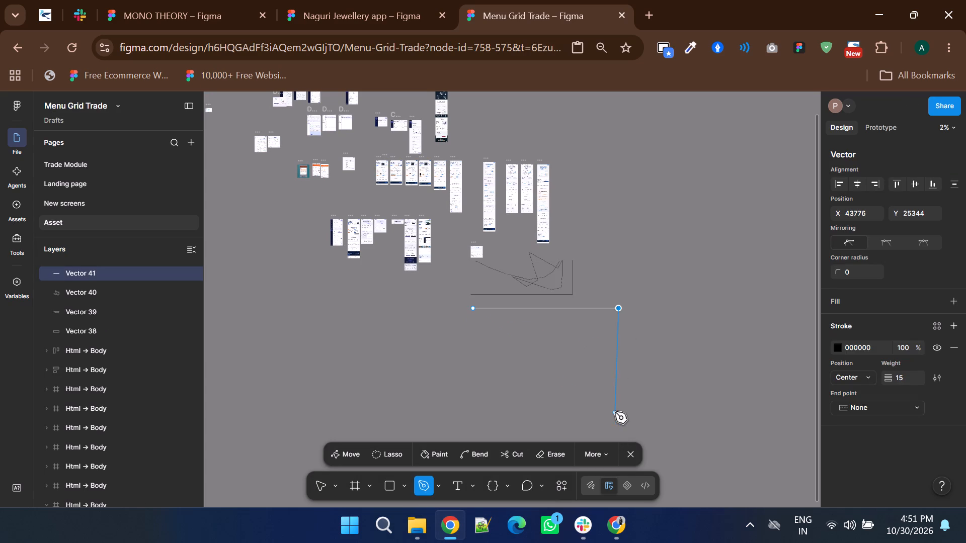
left_click(615, 412)
left_click(256, 409)
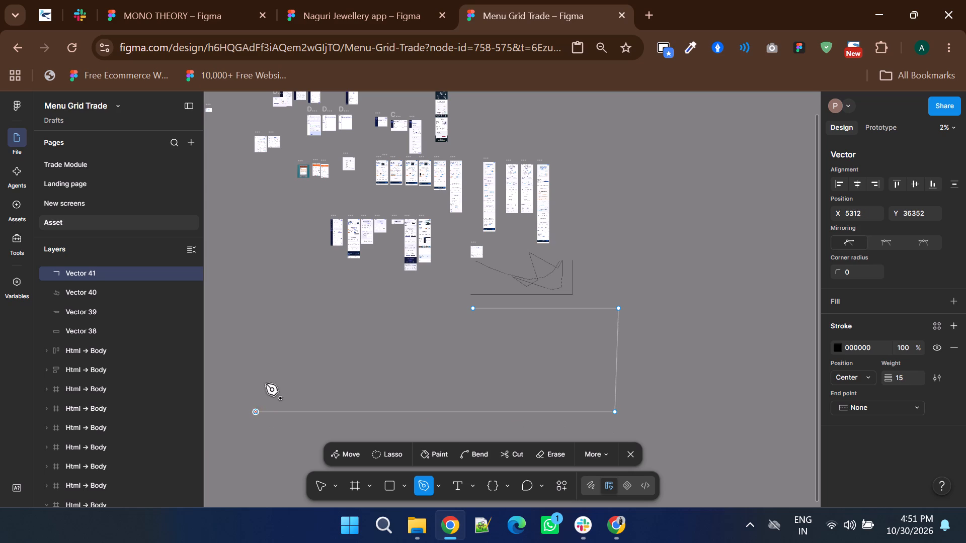
left_click(264, 298)
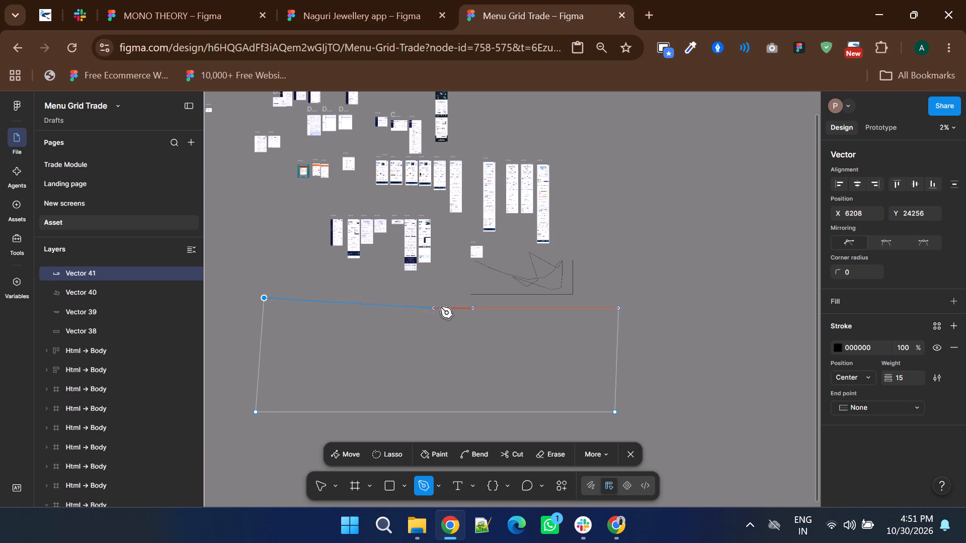
left_click(474, 307)
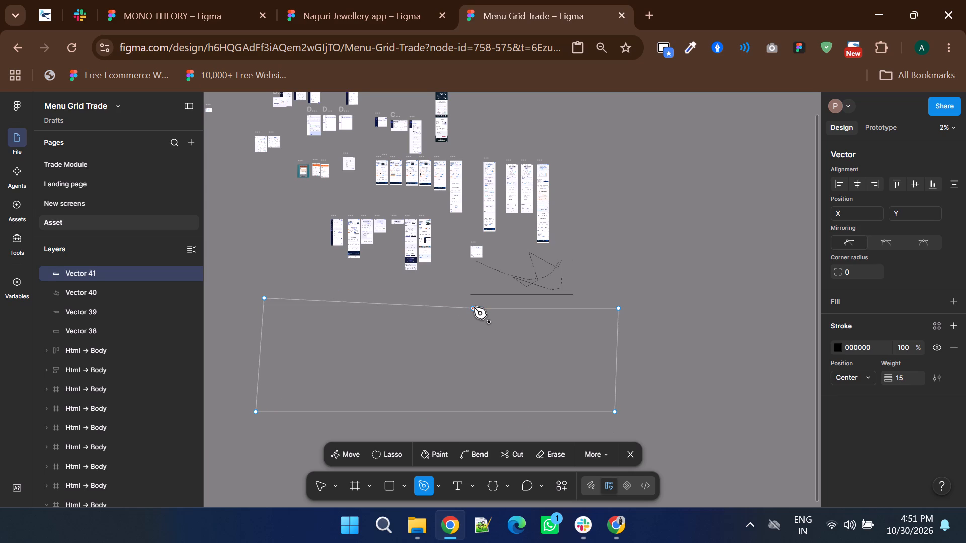
Add a closed four-point Pen outline inside the large one, spanning about X 9600 to 35400 and Y 27400 to 31100.
left_click(537, 362)
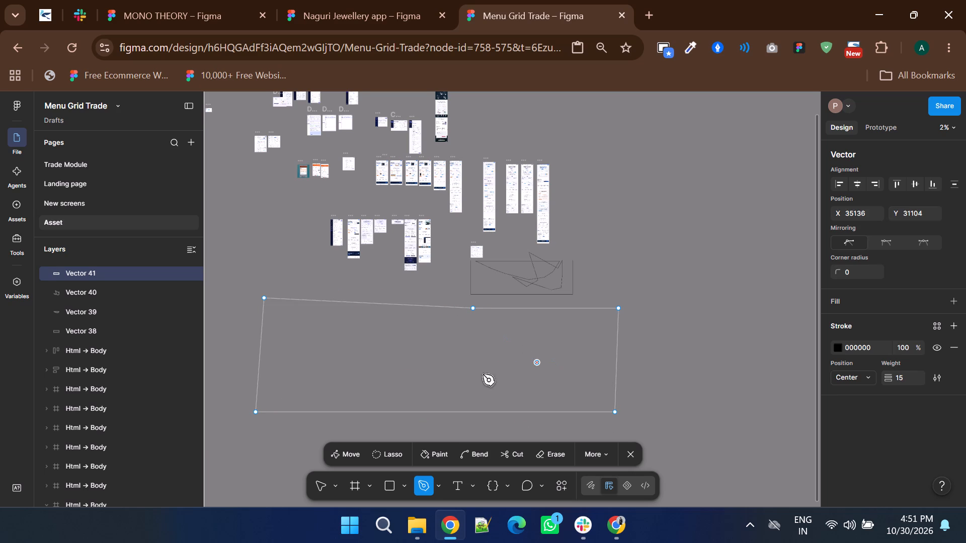
left_click(296, 364)
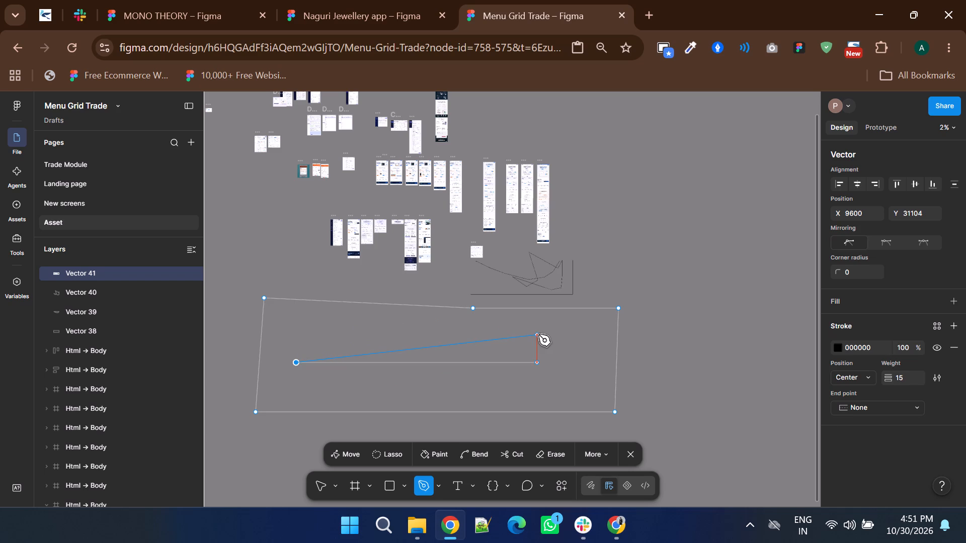
left_click(296, 325)
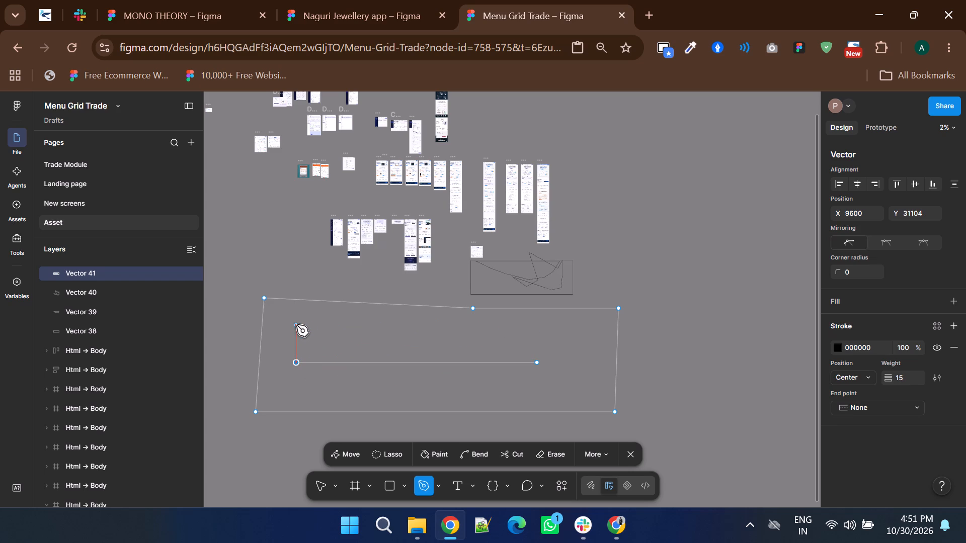
left_click(539, 327)
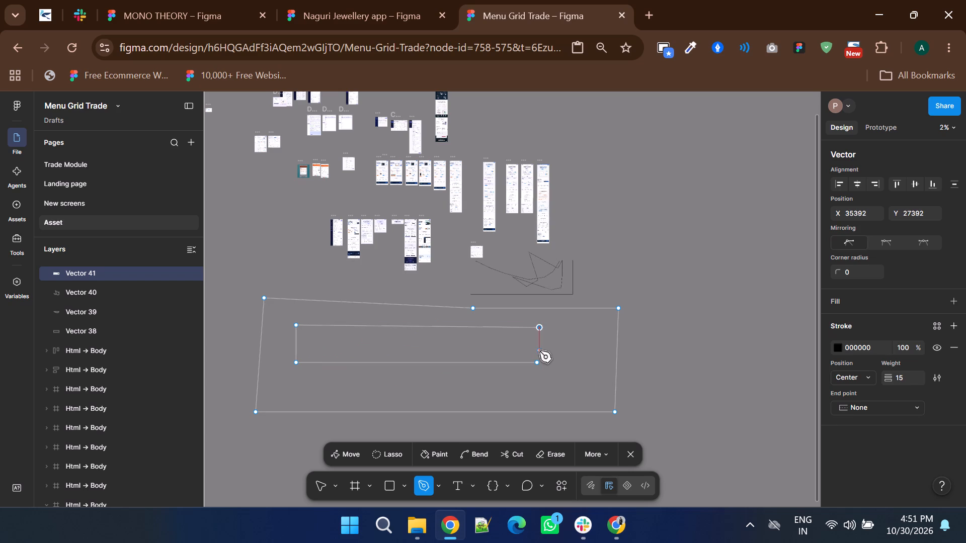
left_click(537, 359)
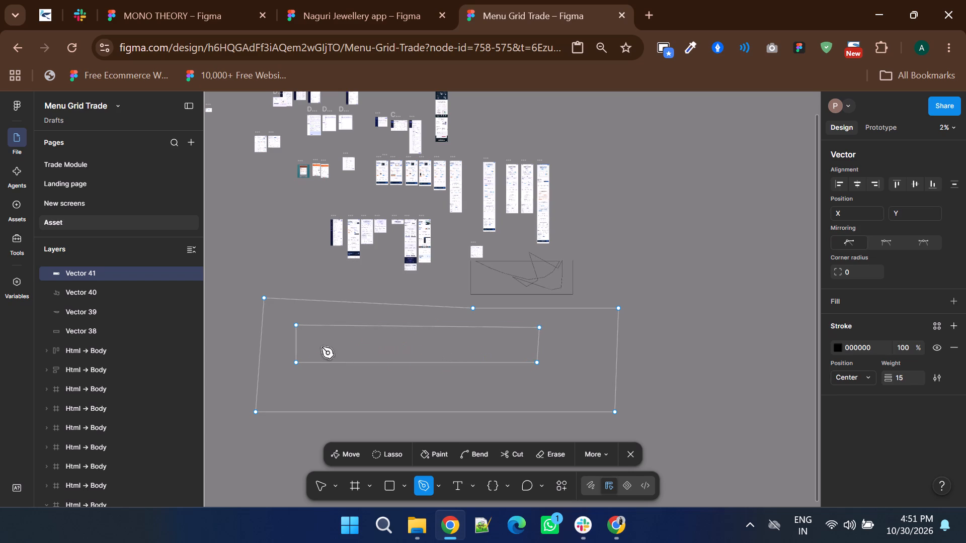
Add a smaller closed four-point outline inside the inner shape, spanning about X 10800 to 33100 and Y 28000 to 30200.
left_click(311, 333)
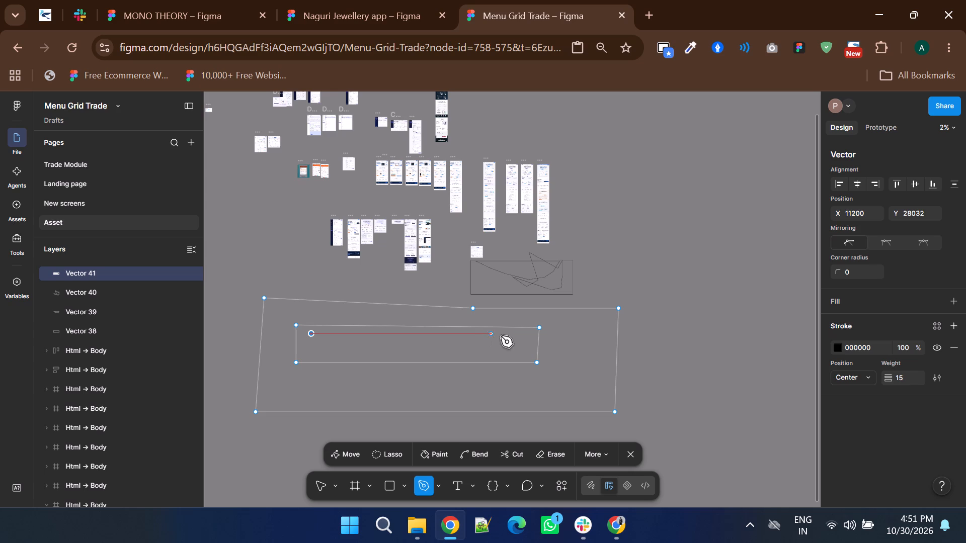
left_click(517, 339)
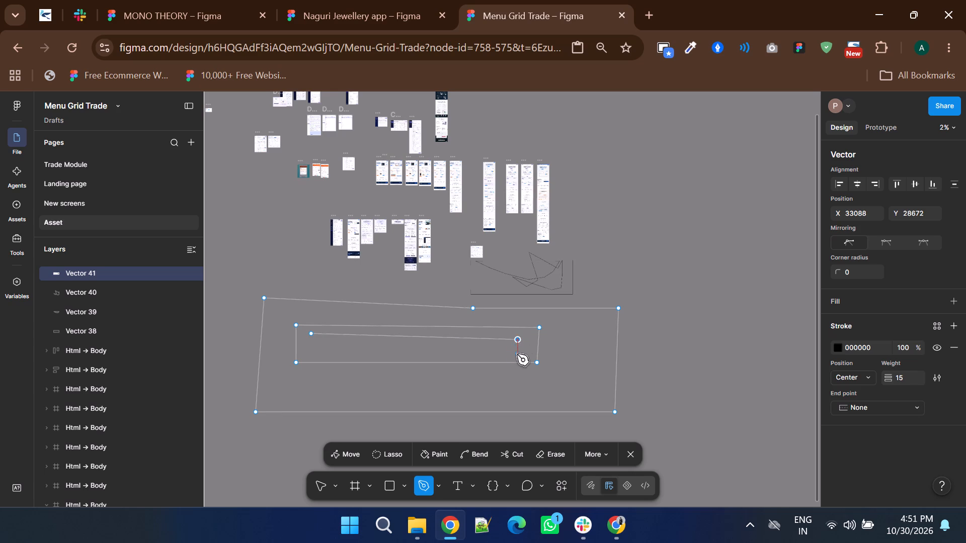
left_click(517, 354)
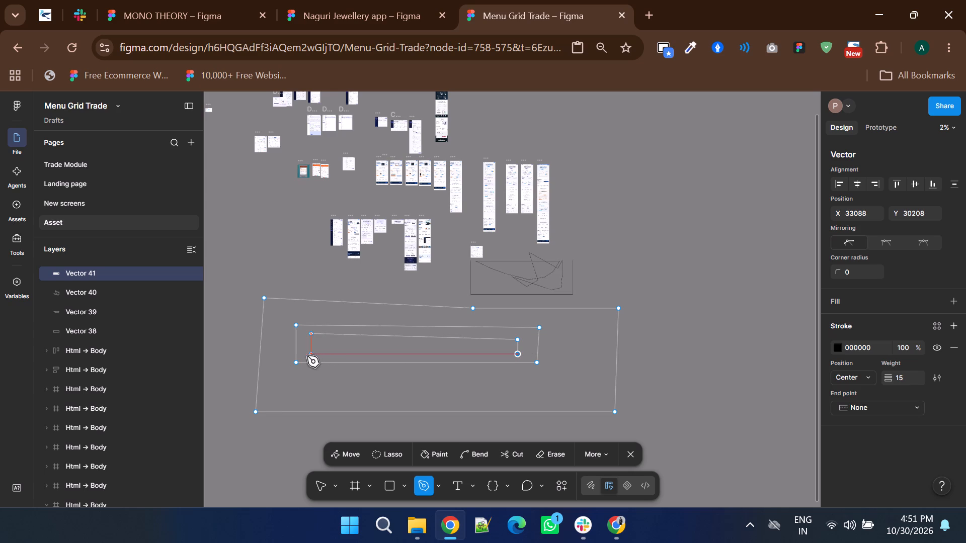
left_click(307, 355)
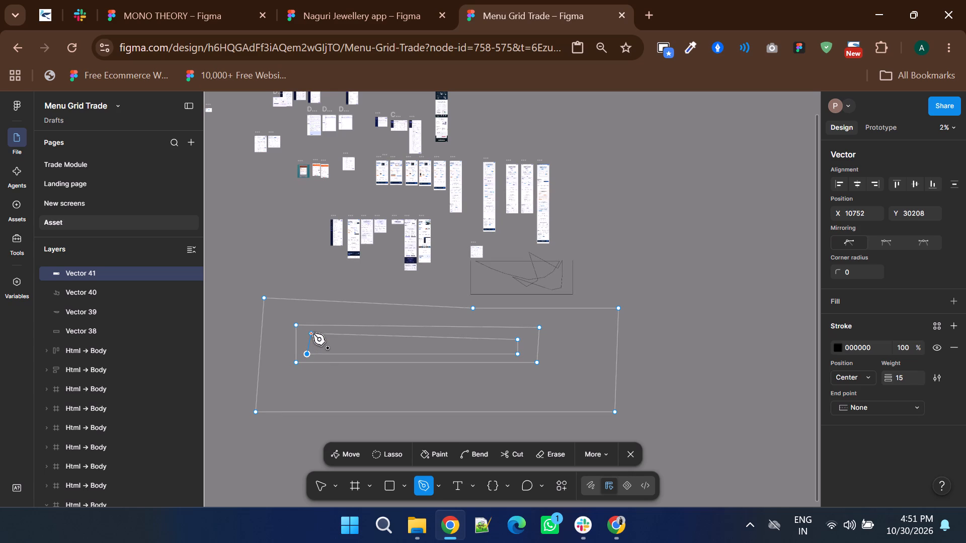
left_click(313, 333)
Draw a narrow Pen path inside the innermost outline, starting at about X 12500, Y 28700, and leave vector editing with nothing selected.
left_click(324, 340)
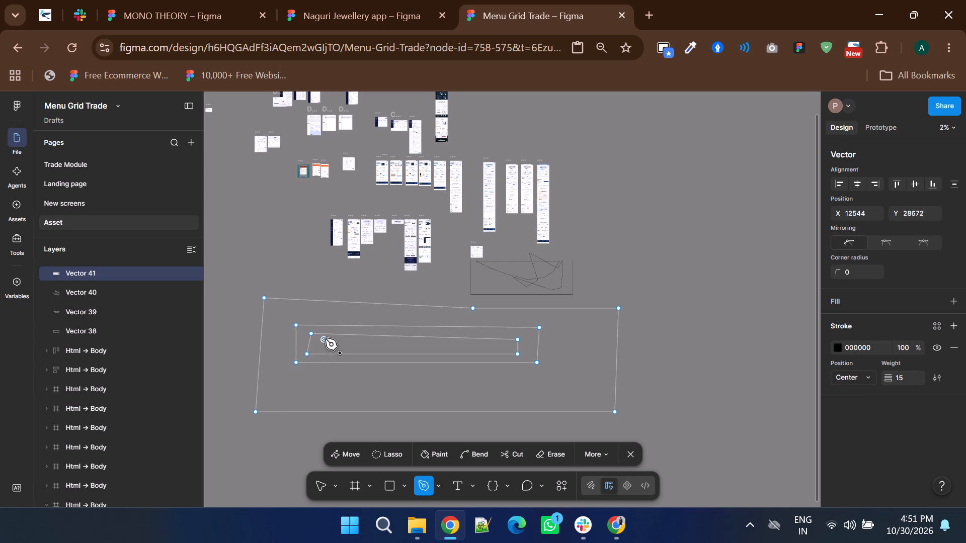
left_click(487, 342)
left_click(474, 351)
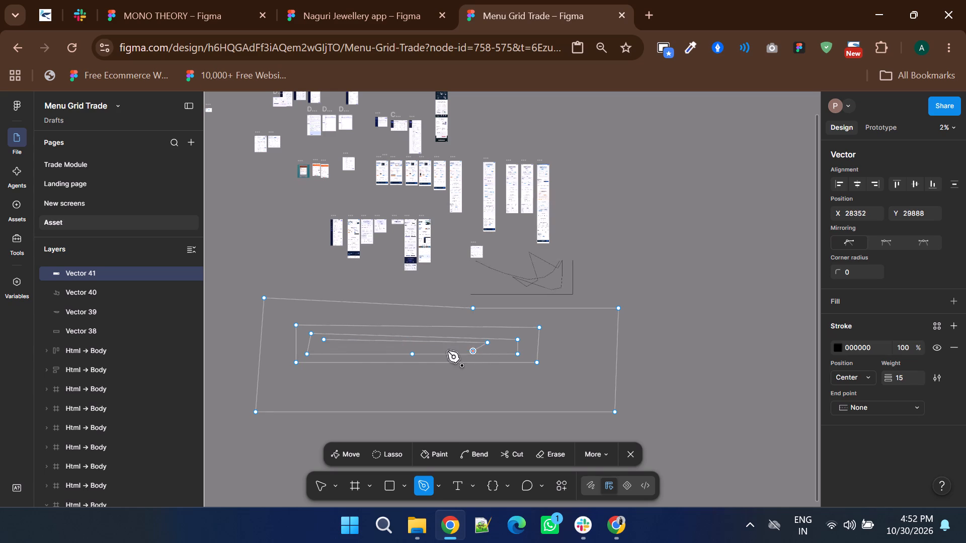
left_click(323, 346)
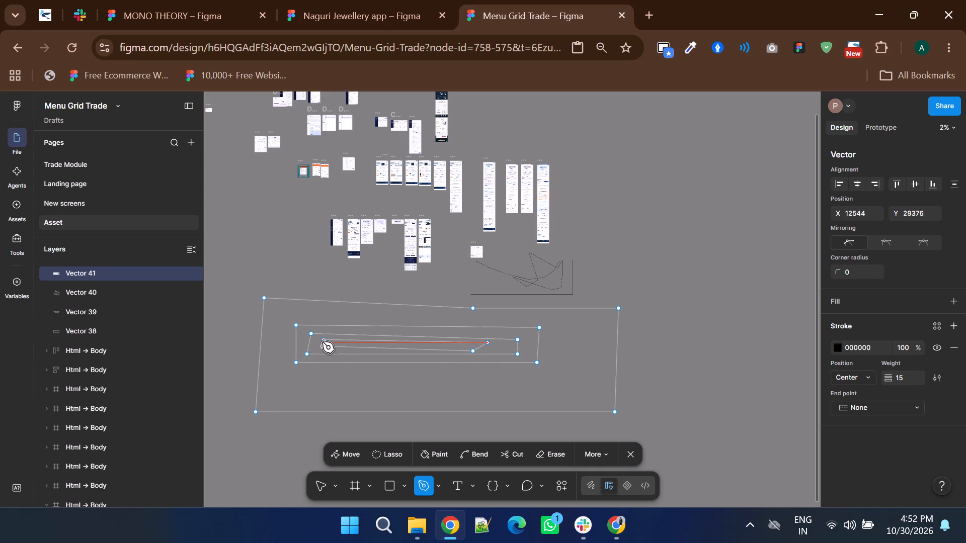
left_click(322, 341)
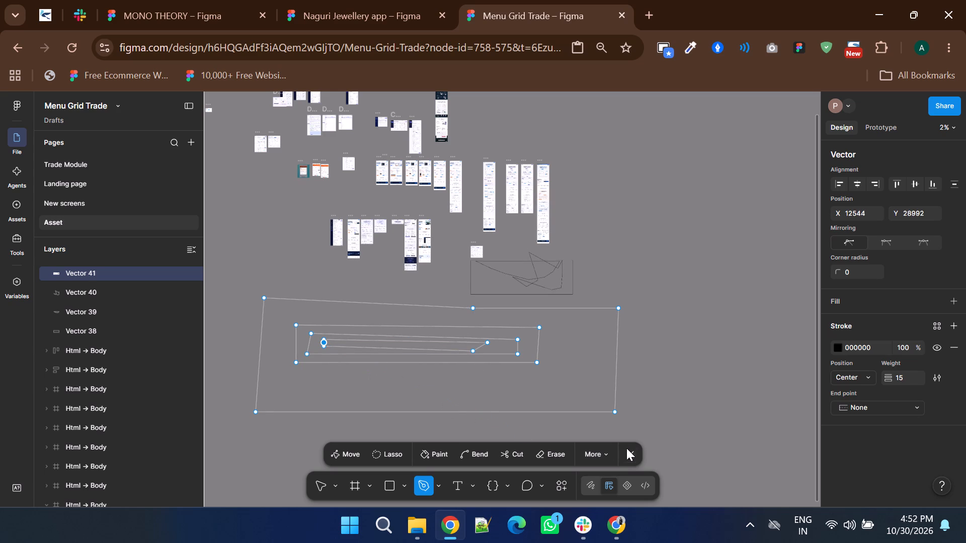
left_click(628, 451)
left_click(255, 243)
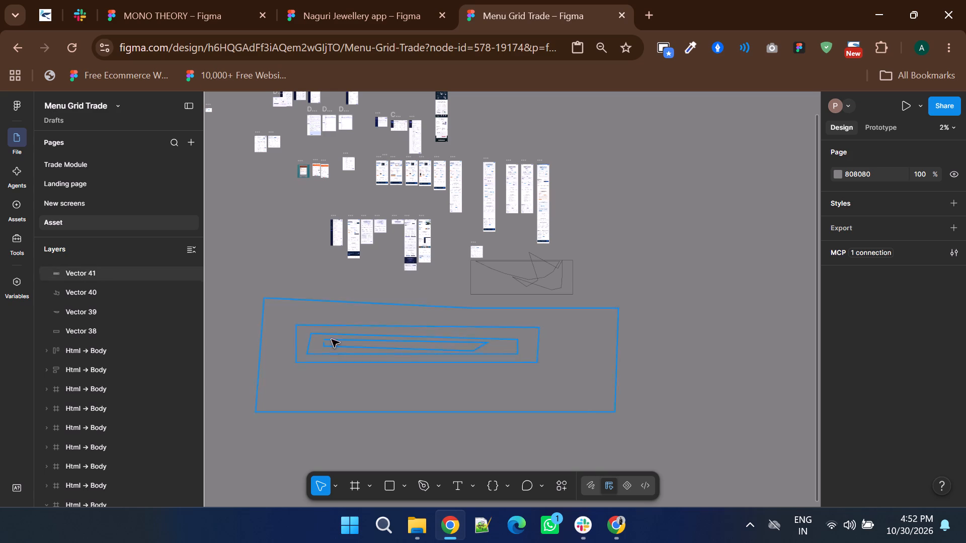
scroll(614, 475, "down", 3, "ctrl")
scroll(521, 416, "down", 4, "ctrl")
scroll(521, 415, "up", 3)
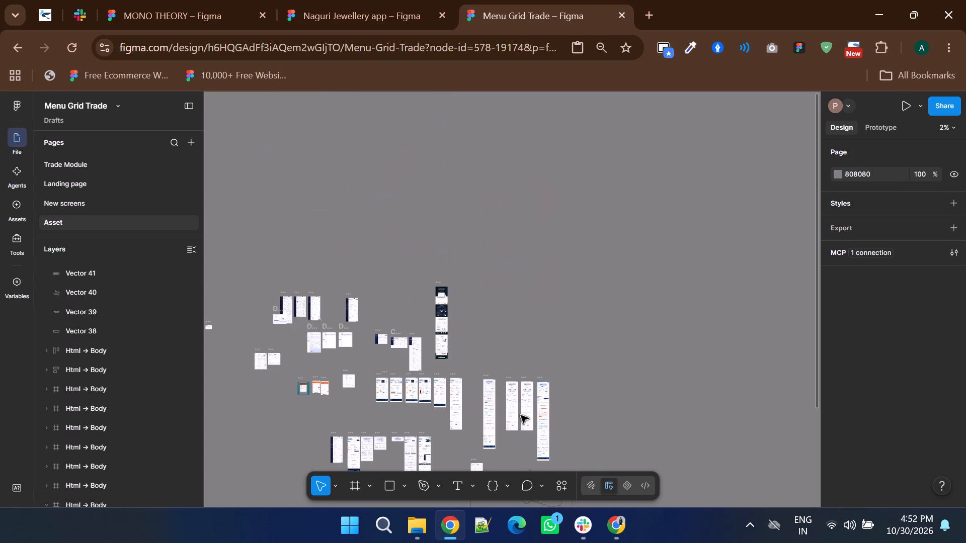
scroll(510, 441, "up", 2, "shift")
Return to the MONO THEORY file and examine the Help and Support page, including its specific-order help card and Go to My Orders link.
left_click(194, 0)
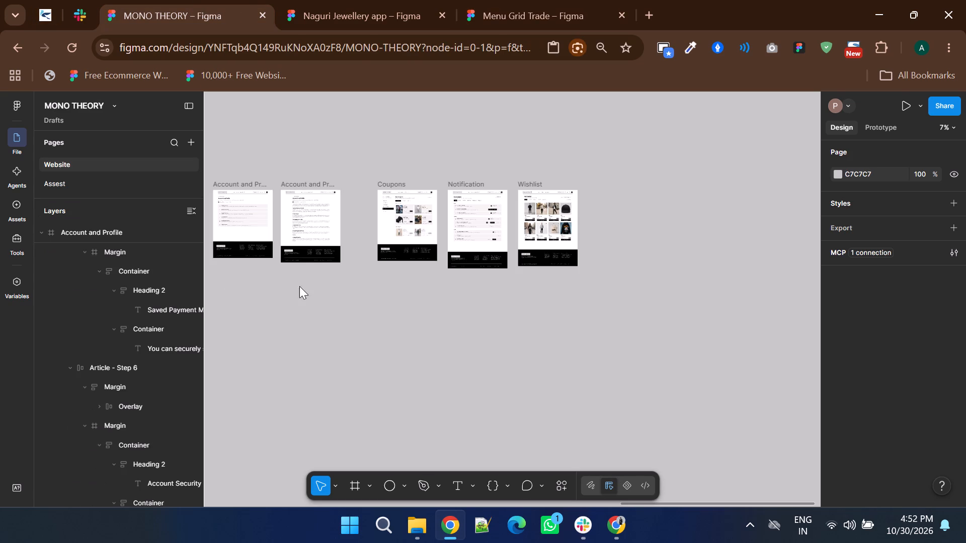
scroll(379, 232, "up", 7, "shift")
scroll(474, 262, "up", 3, "shift")
scroll(458, 309, "up", 2)
scroll(394, 384, "up", 4, "ctrl")
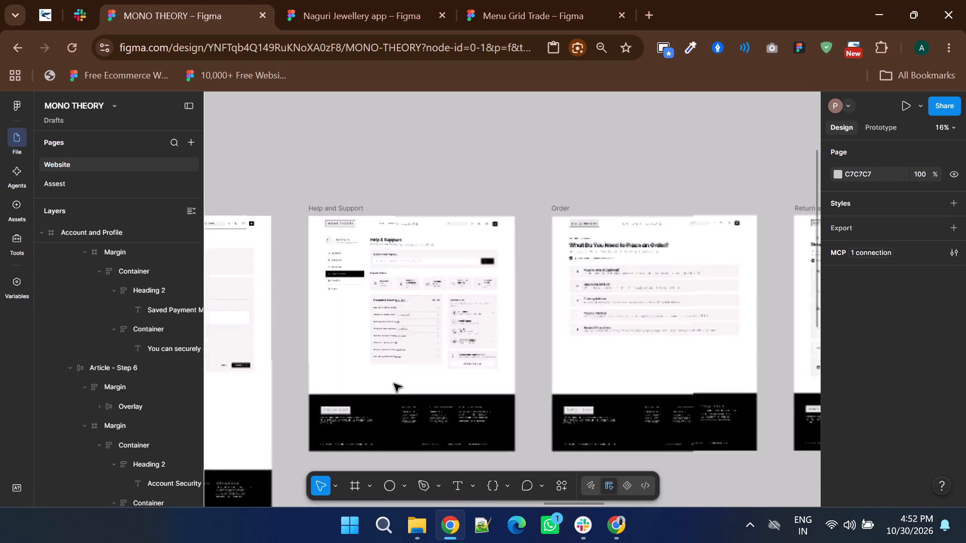
scroll(394, 384, "up", 3, "ctrl")
scroll(405, 341, "down", 4, "shift")
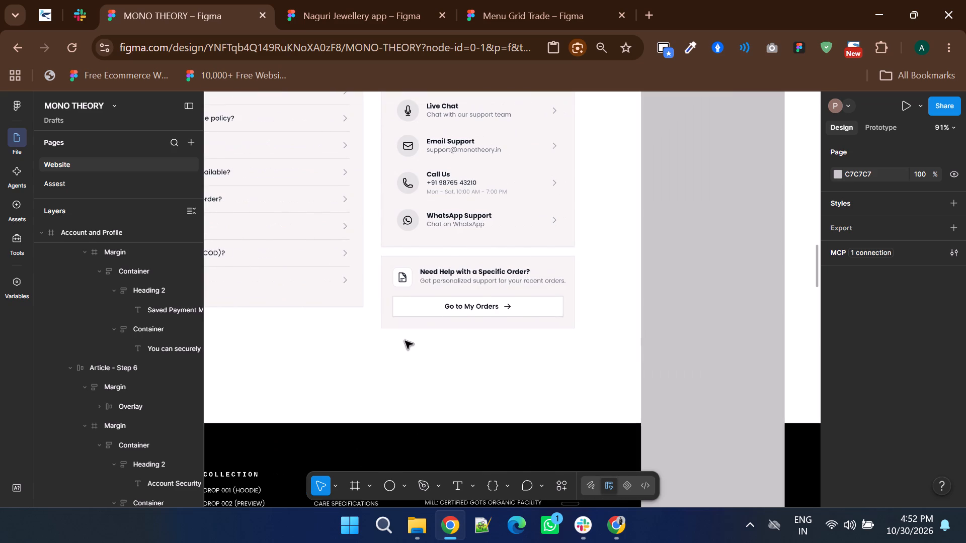
scroll(461, 299, "up", 3, "ctrl")
left_click(462, 312, "ctrl")
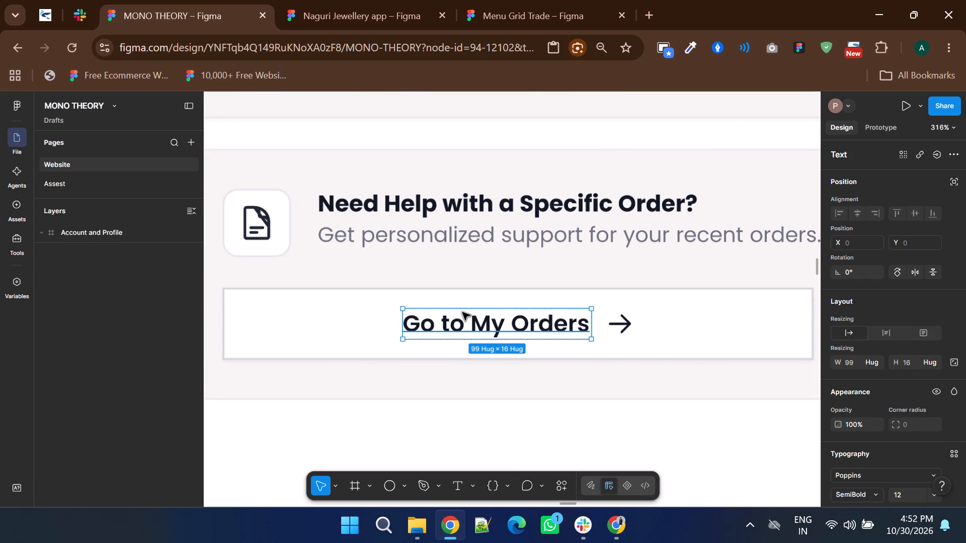
scroll(462, 312, "down", 5, "ctrl")
scroll(342, 333, "down", 1, "ctrl")
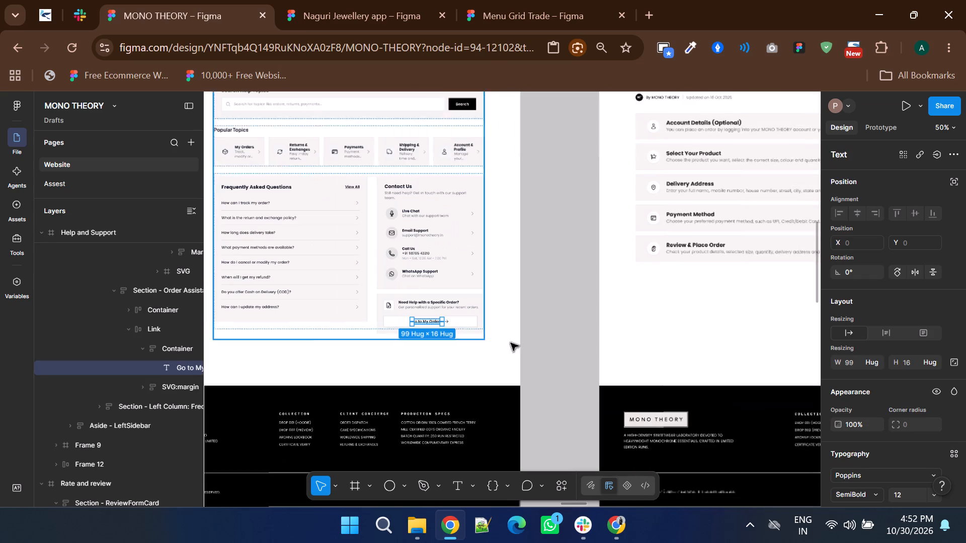
left_click(567, 338)
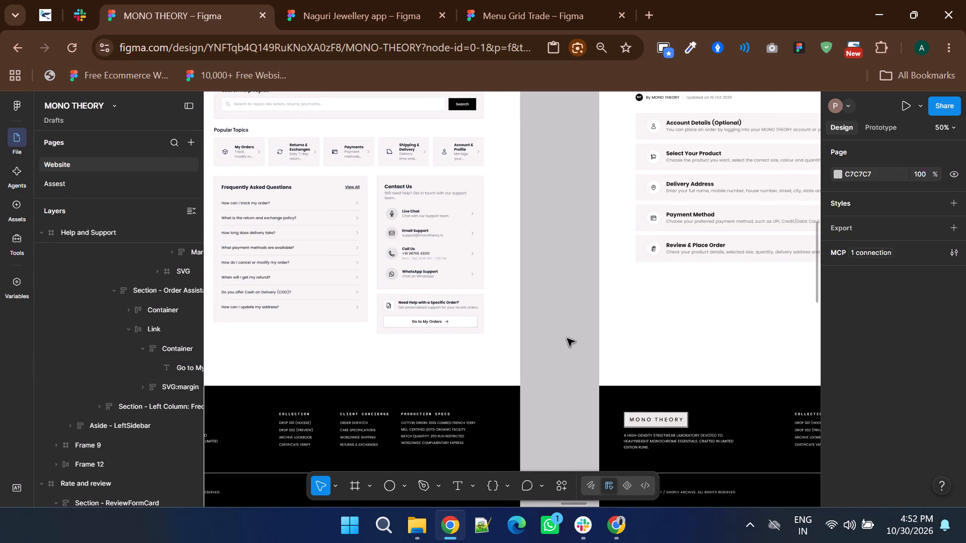
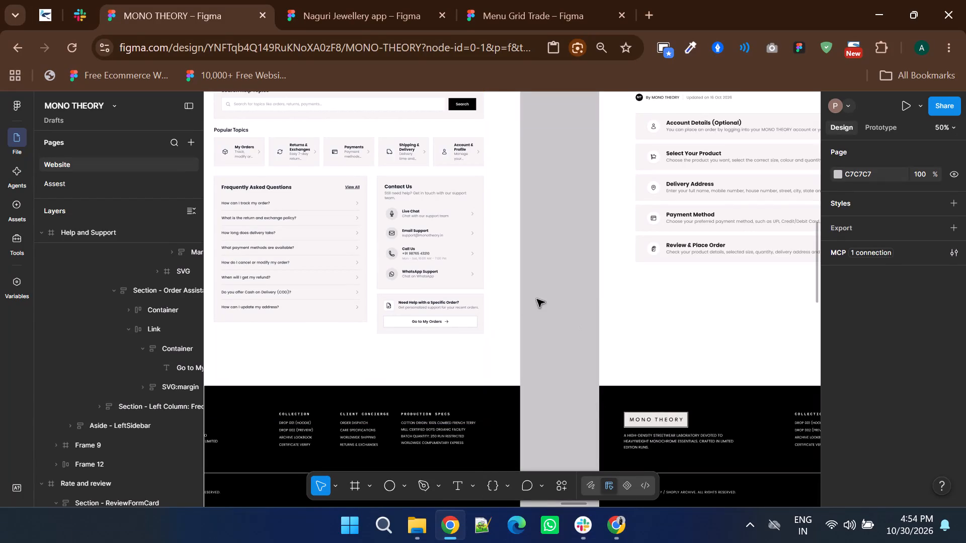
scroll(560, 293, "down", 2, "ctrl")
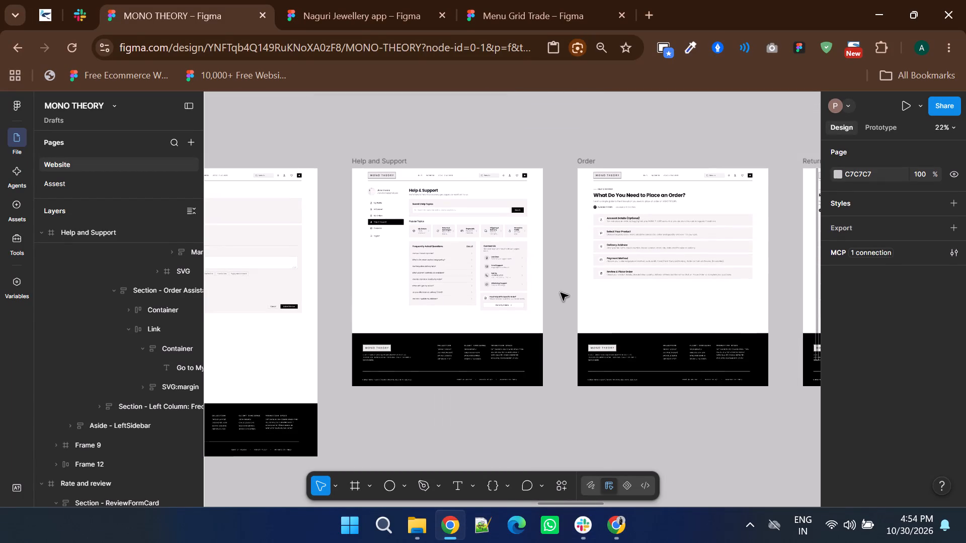
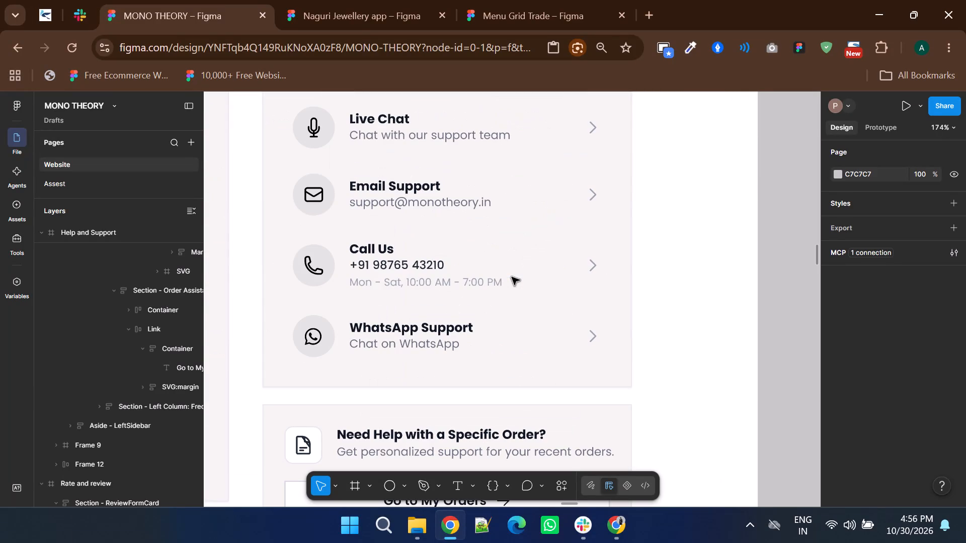
Examine the Contact Us card's support options and the surrounding Help & Support page layout.
left_click(424, 340, "ctrl")
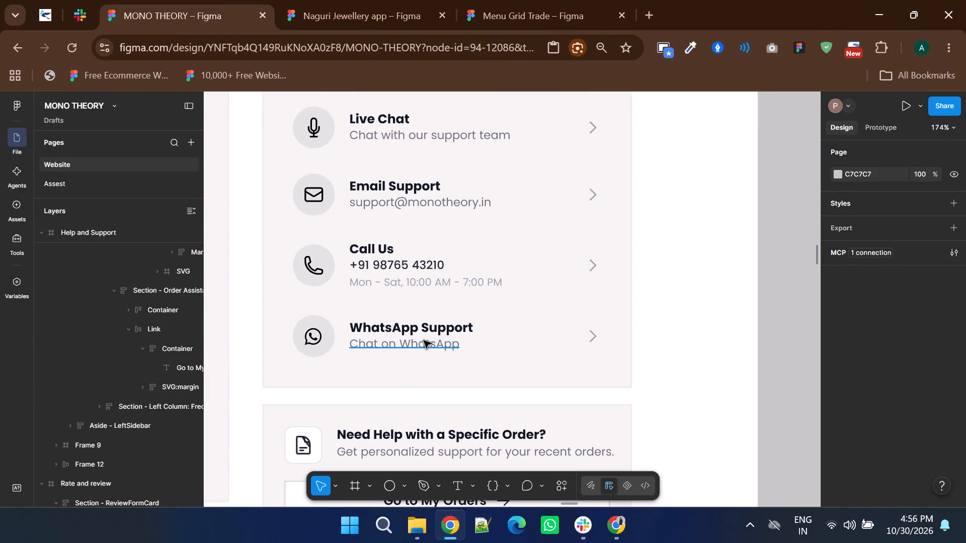
left_click(667, 385)
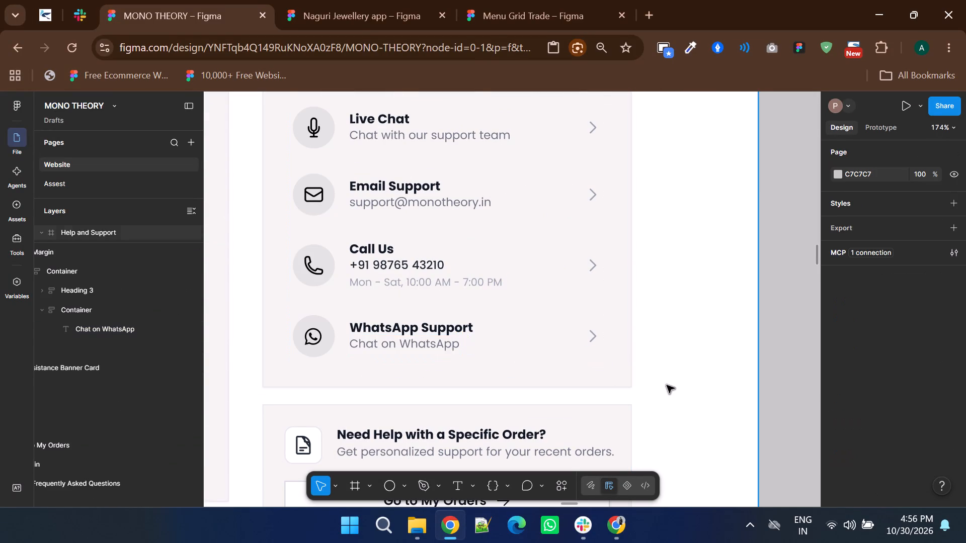
scroll(667, 385, "down", 2, "ctrl")
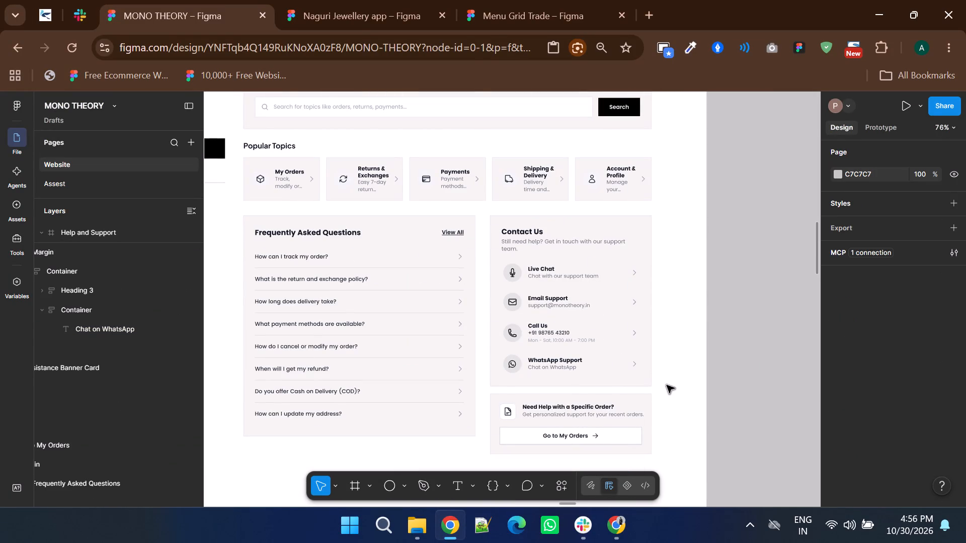
scroll(576, 339, "up", 3, "ctrl")
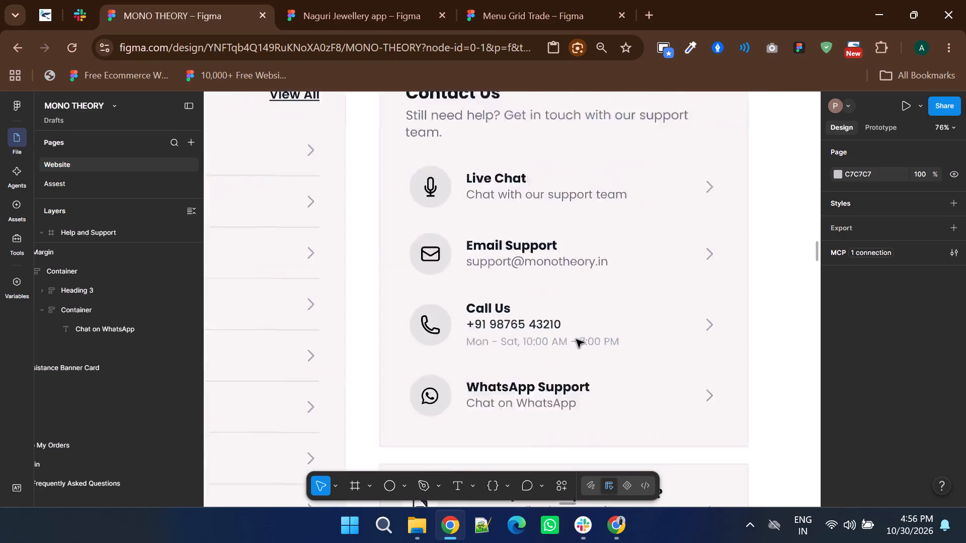
scroll(576, 339, "up", 1, "ctrl")
scroll(576, 339, "down", 2, "ctrl")
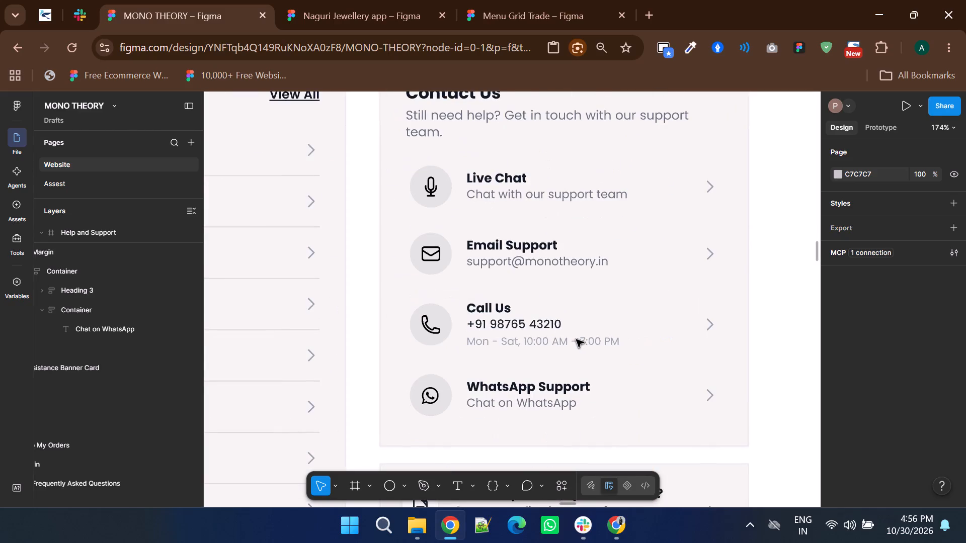
scroll(576, 339, "down", 1, "ctrl")
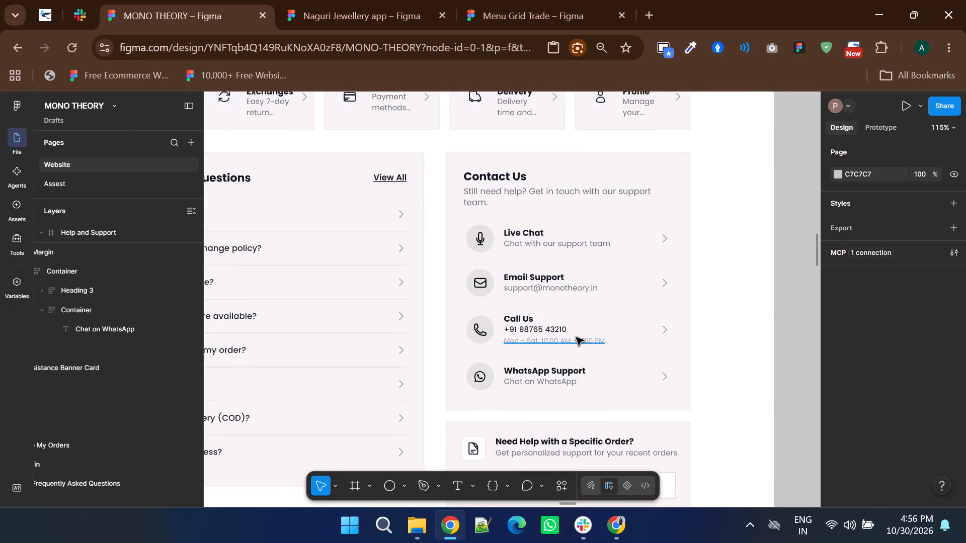
scroll(576, 337, "down", 2, "ctrl")
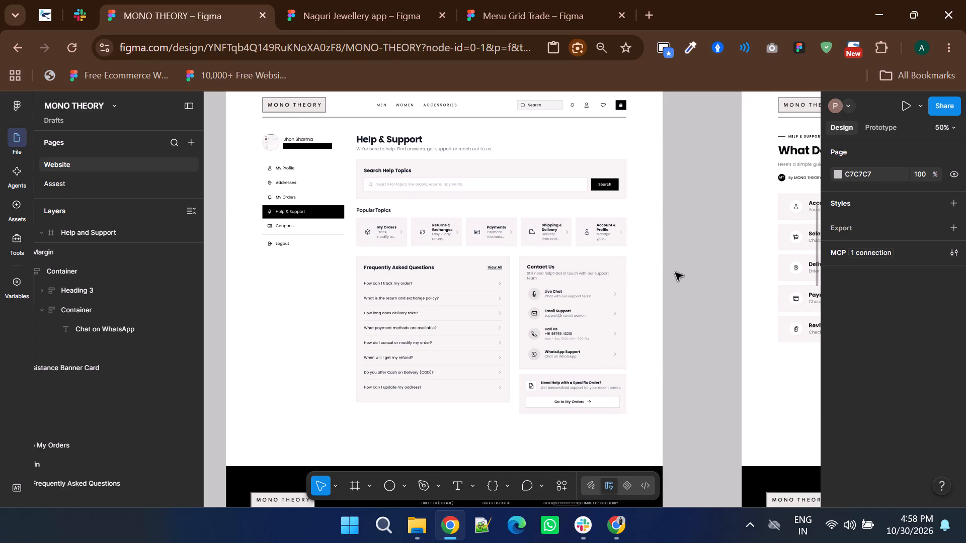
Look over the website page frames from Help and Support through Coupons, Notification and Wishlist.
scroll(661, 315, "down", 2, "ctrl")
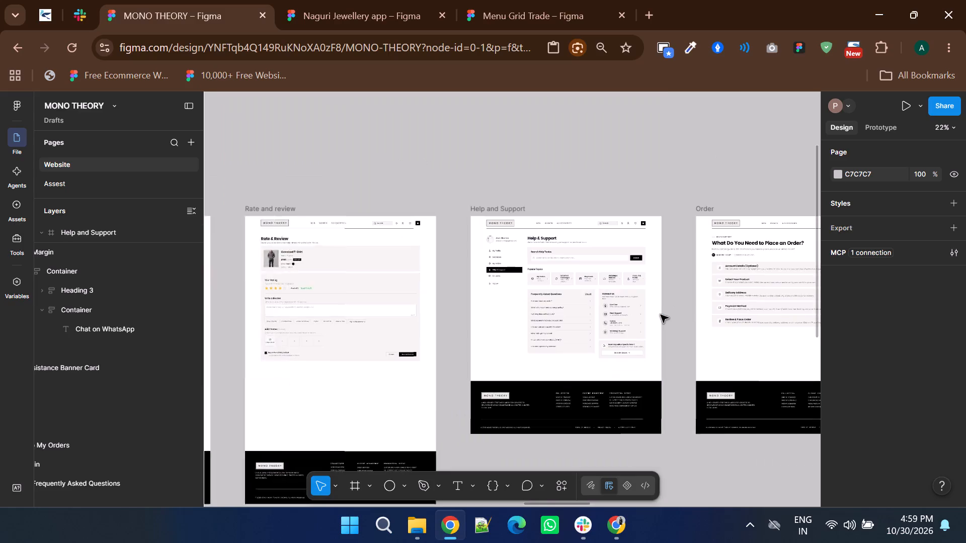
scroll(661, 315, "down", 1, "shift")
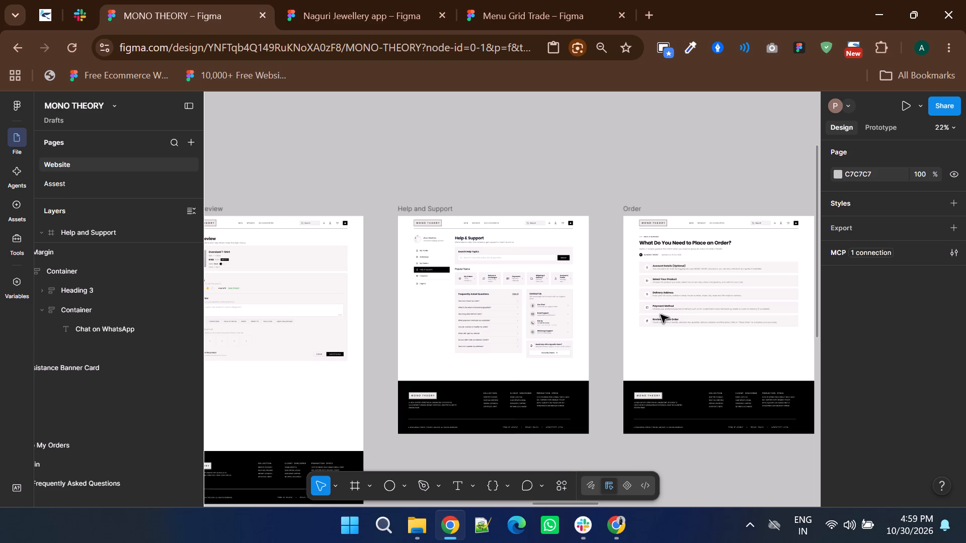
scroll(601, 274, "down", 4, "ctrl")
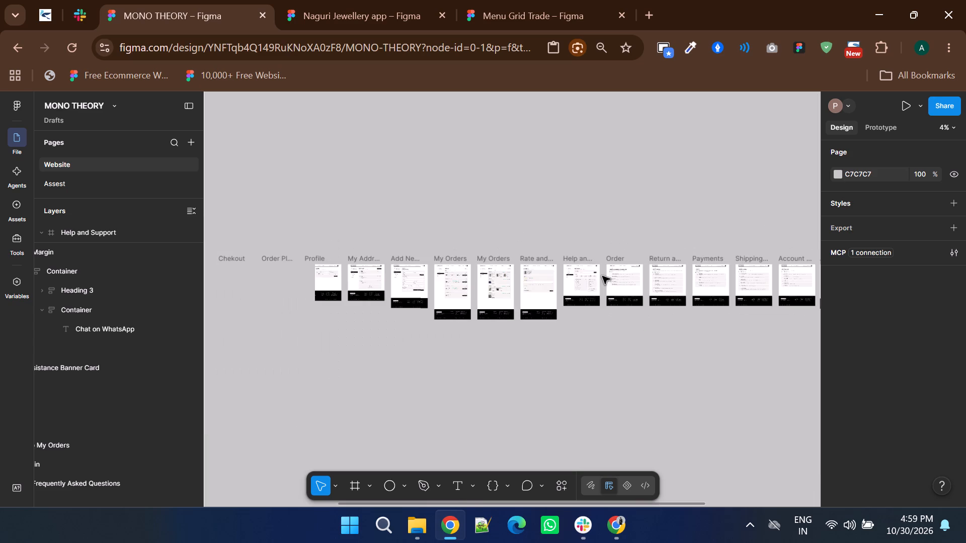
scroll(602, 276, "down", 3, "shift")
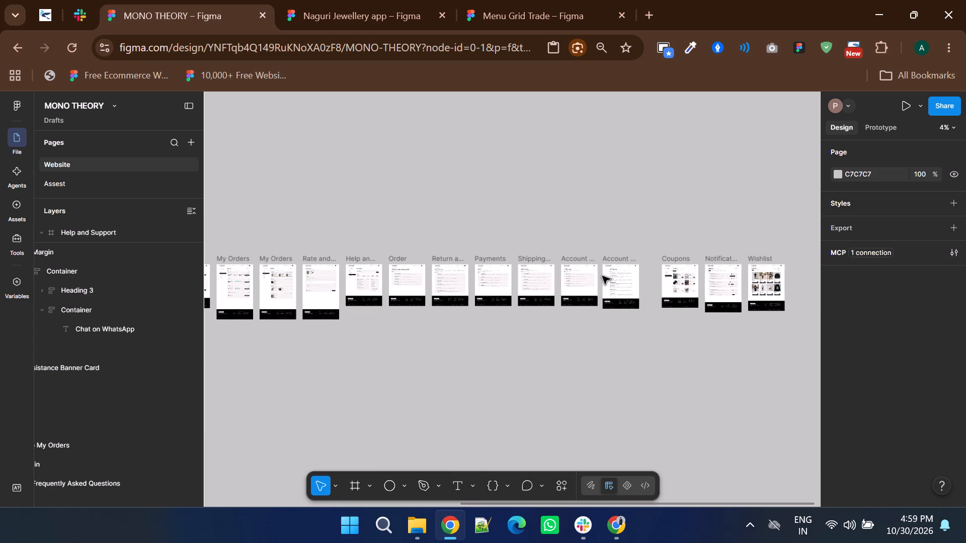
scroll(602, 276, "down", 6, "ctrl")
scroll(606, 277, "up", 2, "ctrl")
scroll(606, 277, "down", 2, "shift")
scroll(610, 285, "up", 7, "ctrl")
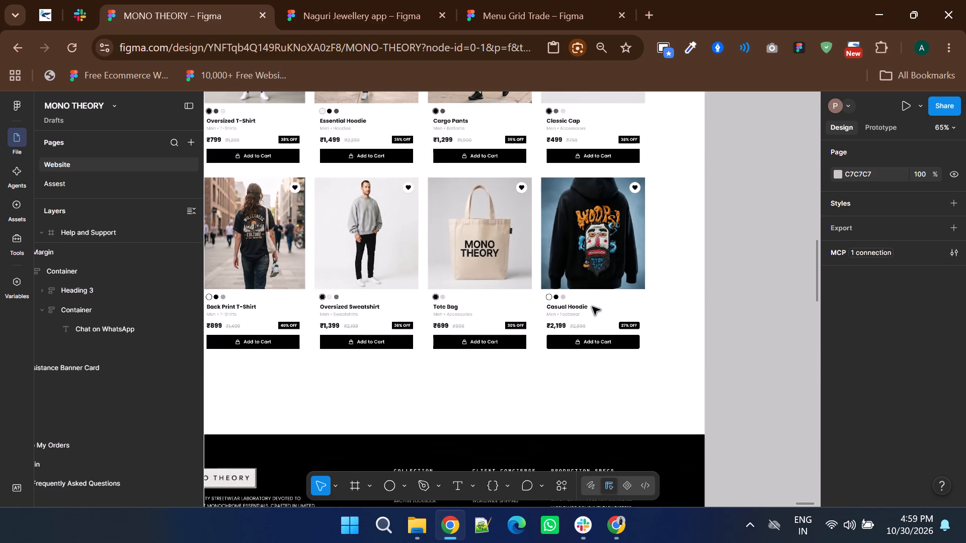
scroll(591, 309, "down", 4, "ctrl")
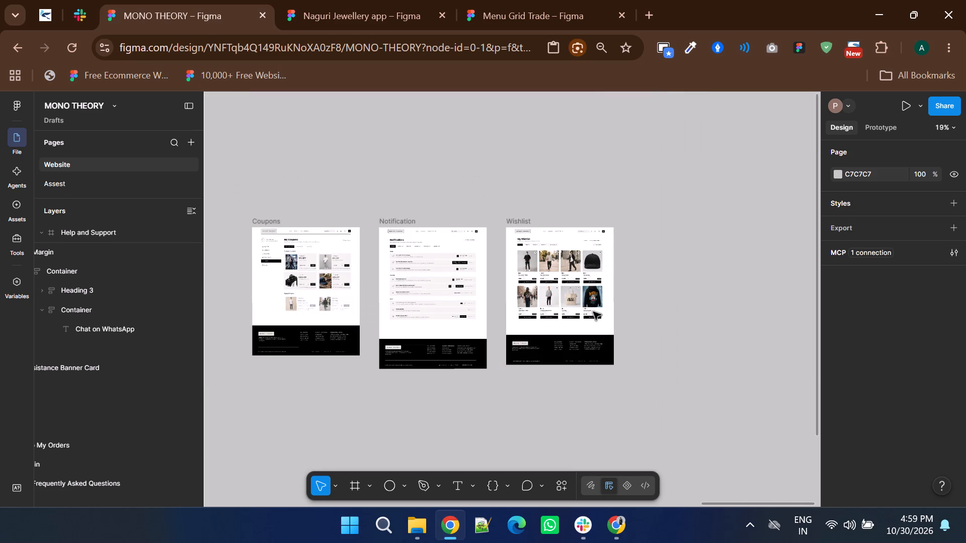
Set the corner radius of the Casual Hoodie card's Add to Cart button to 0 on the Wishlist page.
scroll(543, 311, "up", 6, "ctrl")
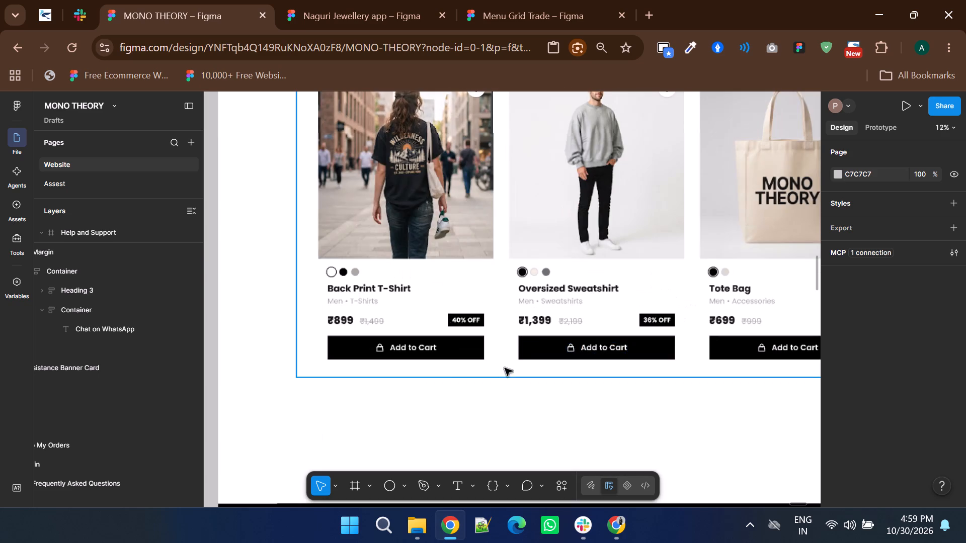
scroll(461, 369, "down", 8, "shift")
scroll(470, 359, "up", 2, "ctrl")
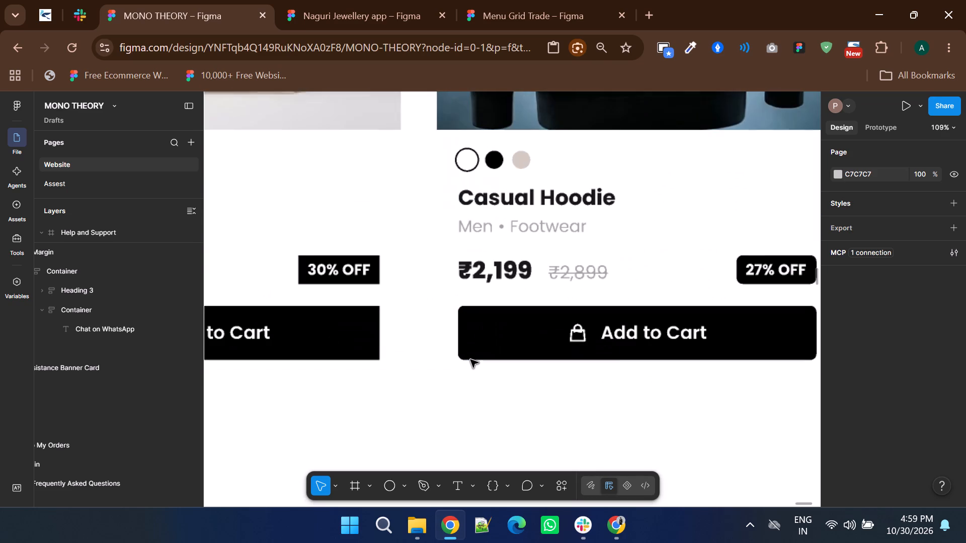
left_click(505, 330, "ctrl")
scroll(915, 305, "down", 1)
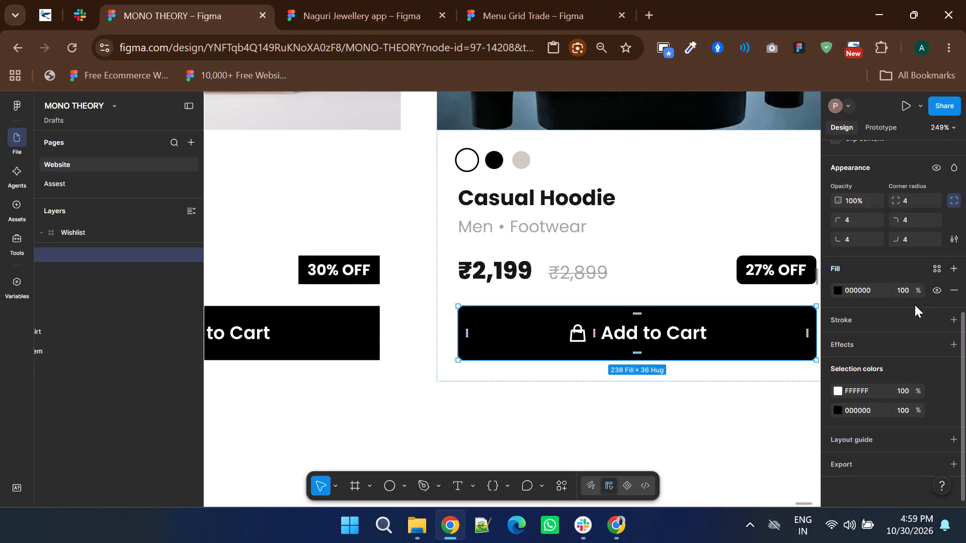
left_click(932, 194)
key("Down")
key("Down")
key("Down")
key("Down")
key("Down")
key("Down")
key("Down")
key("Down")
key("Down")
key("Down")
key("Down")
key("Down")
key("Down")
key("Down")
key("Down")
key("Down")
key("Down")
key("Down")
key("Down")
key("Down")
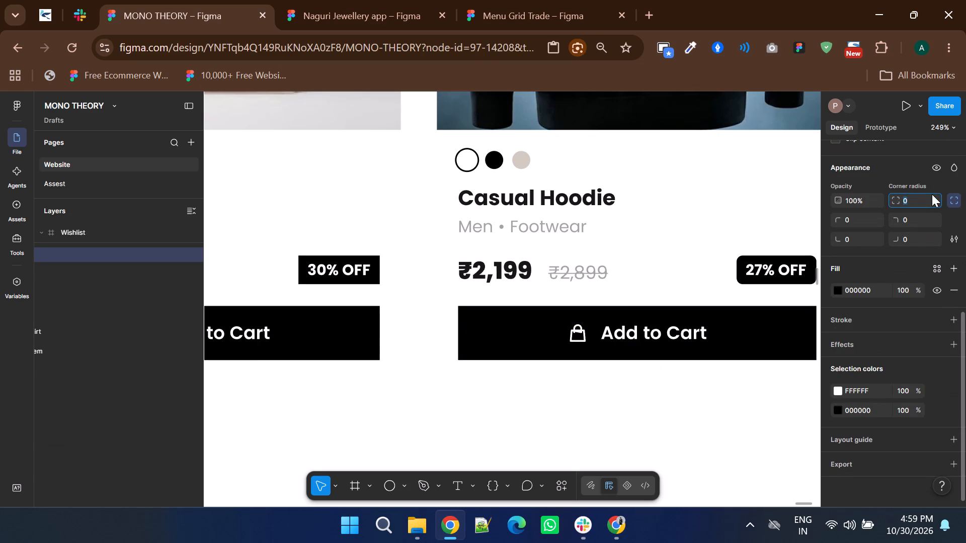
Set the corner radius of the Casual Hoodie card's 27% OFF badge background to 0.
scroll(608, 276, "down", 2, "shift")
double_click(653, 260)
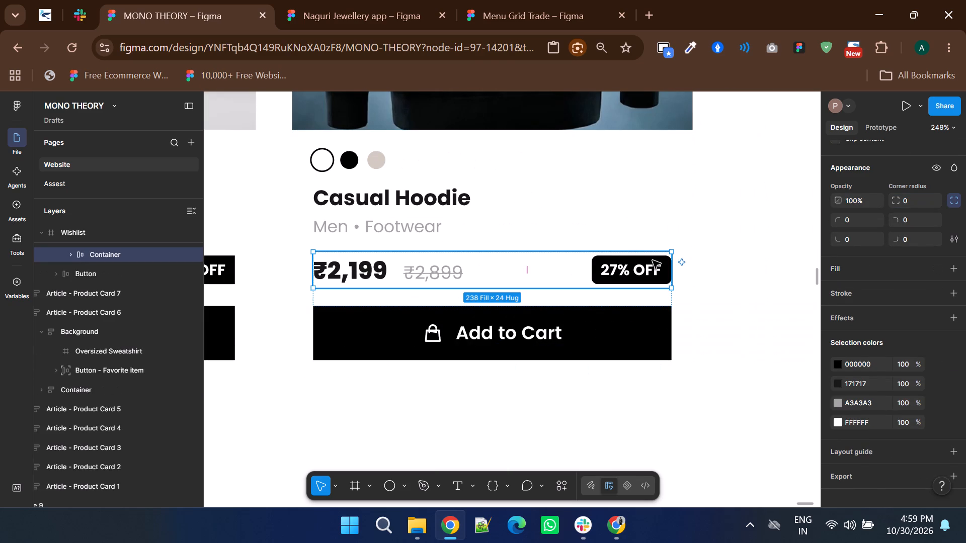
double_click(653, 260)
left_click(909, 205)
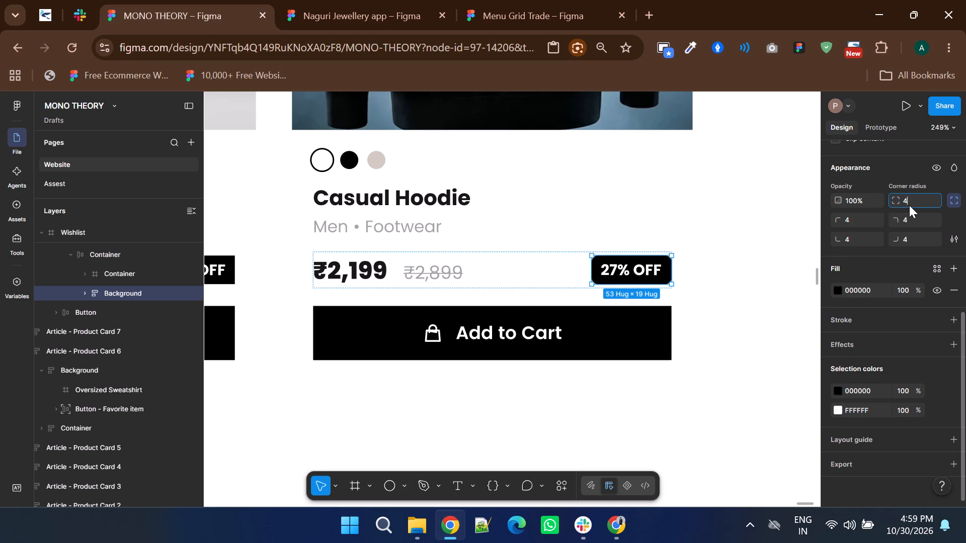
key("Down")
key("Down")
key("Down")
key("Down")
key("Down")
key("Down")
key("Down")
key("Down")
key("Down")
key("Down")
key("Down")
key("Down")
key("Down")
key("Down")
key("Down")
key("Down")
key("Down")
key("Down")
key("Down")
key("Down")
scroll(622, 350, "down", 2, "ctrl")
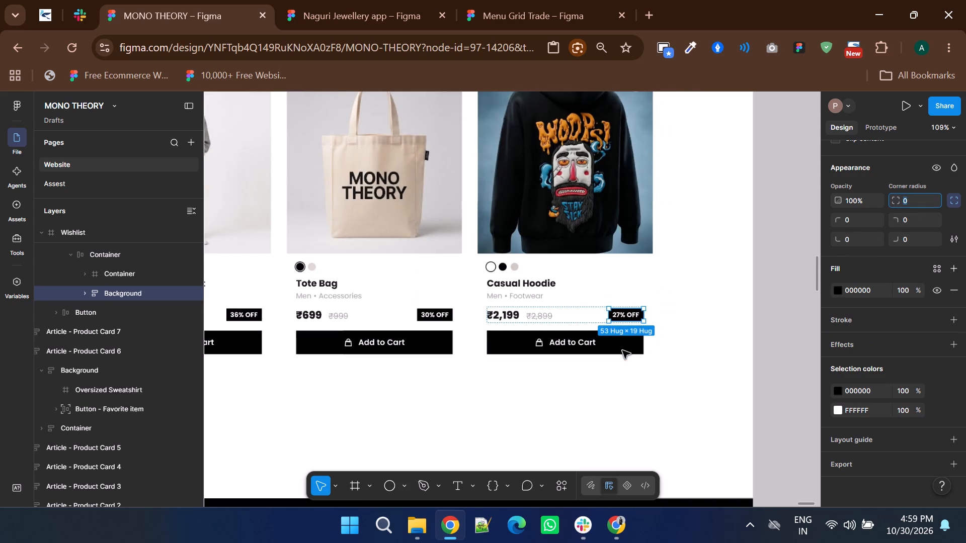
scroll(622, 350, "down", 2, "ctrl")
left_click(696, 334)
Examine the Wishlist page's header, filter chips and top row of product cards.
scroll(696, 334, "up", 3)
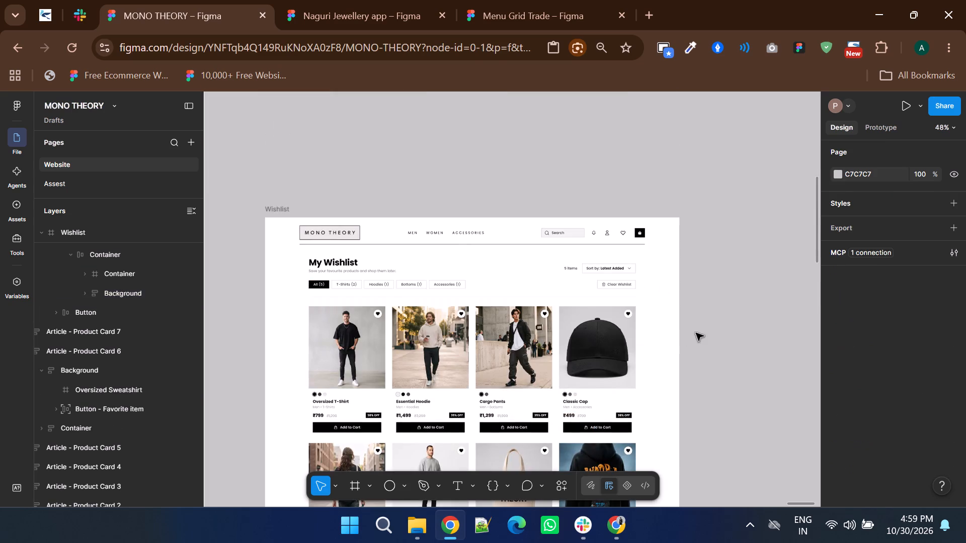
scroll(619, 310, "up", 4, "ctrl")
scroll(619, 310, "down", 4)
scroll(656, 314, "down", 3, "ctrl")
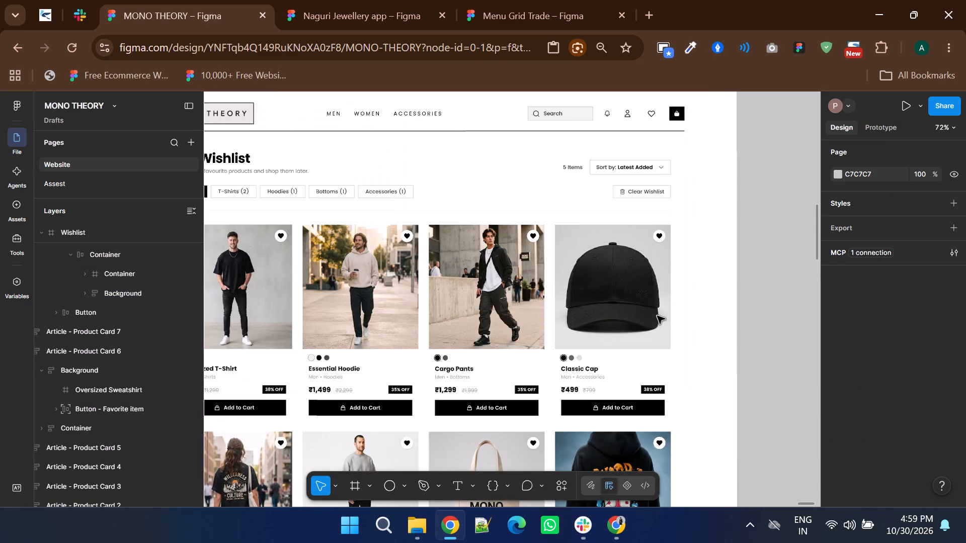
scroll(657, 316, "up", 4, "shift")
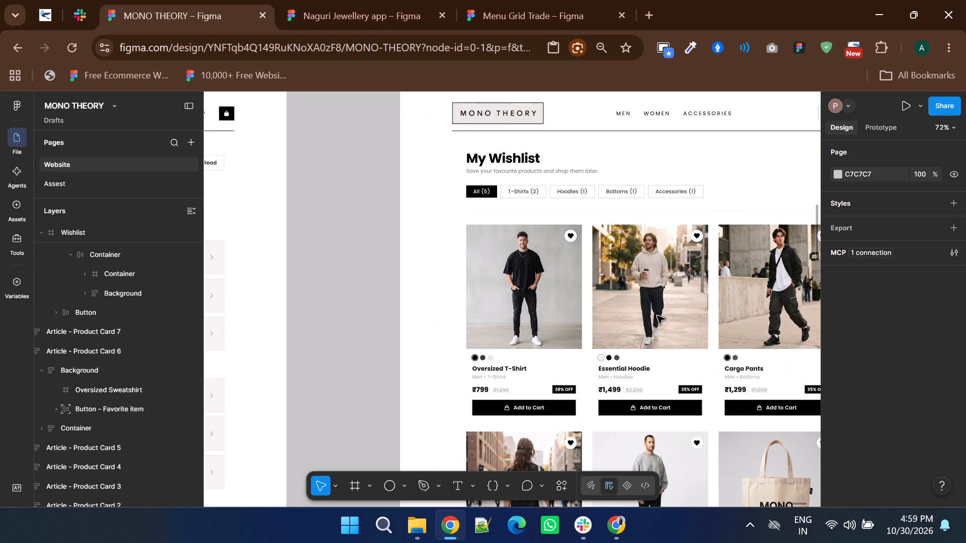
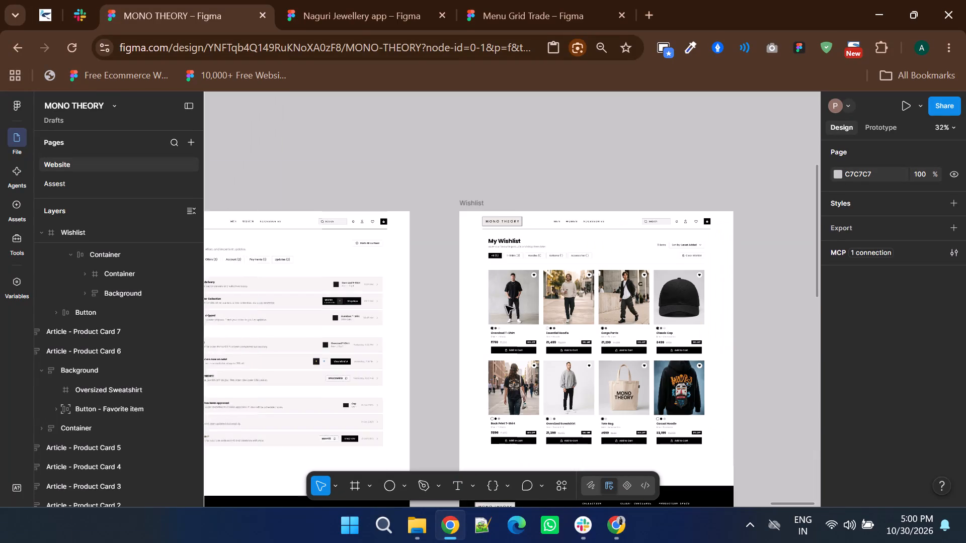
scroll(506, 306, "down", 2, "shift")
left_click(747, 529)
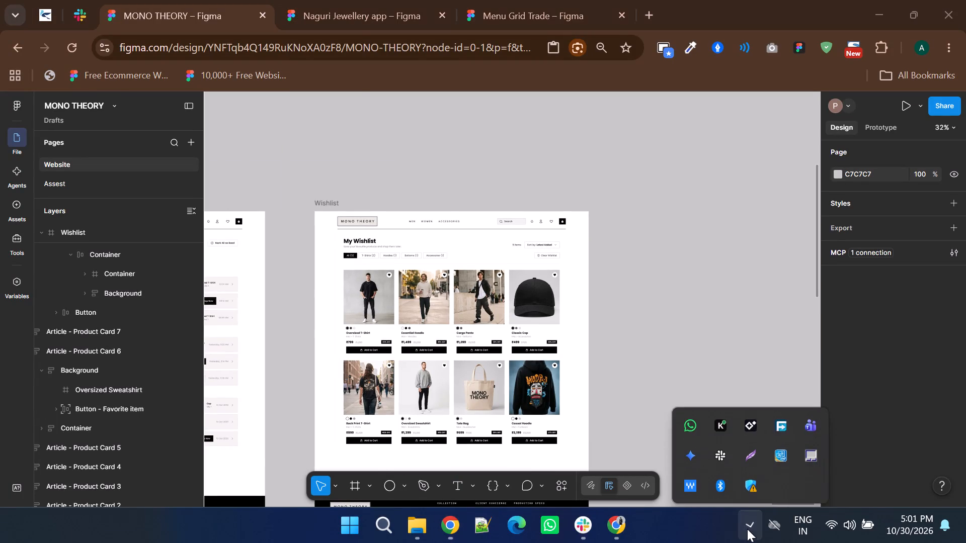
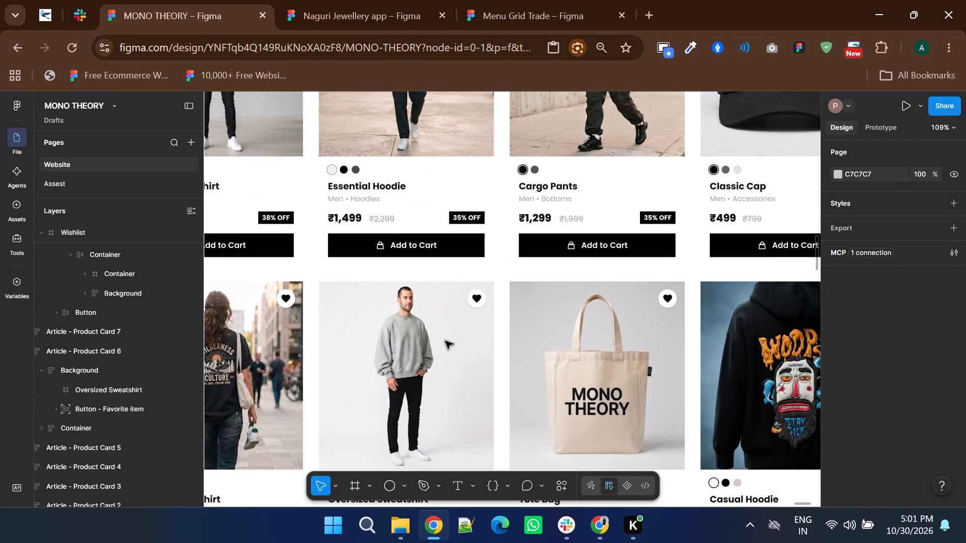
Examine the product cards on the Wishlist page, from Oversized T-Shirt and Essential Hoodie to Cargo Pants and Classic Cap.
scroll(445, 341, "up", 2, "shift")
scroll(445, 341, "down", 1, "ctrl")
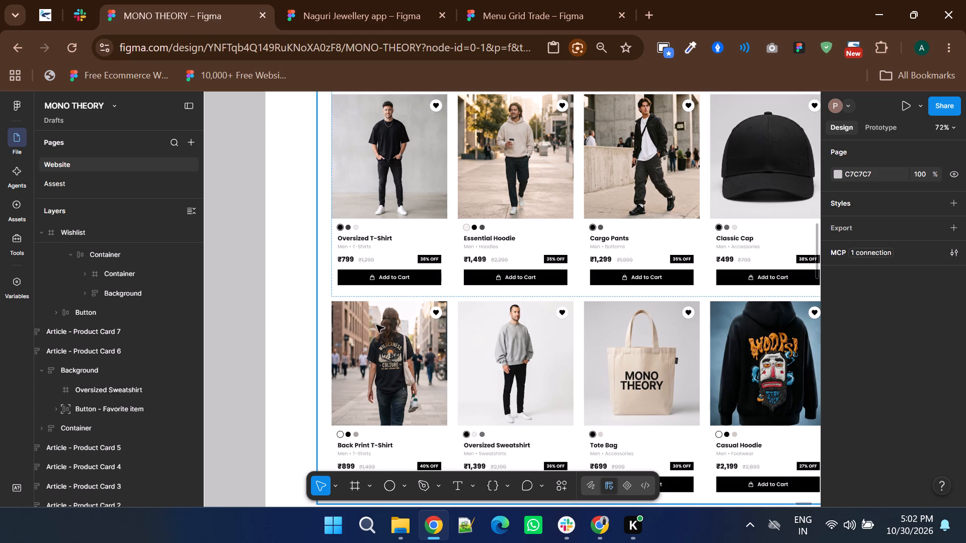
scroll(465, 330, "down", 2, "ctrl")
scroll(465, 330, "down", 1, "shift")
scroll(527, 266, "up", 5, "ctrl")
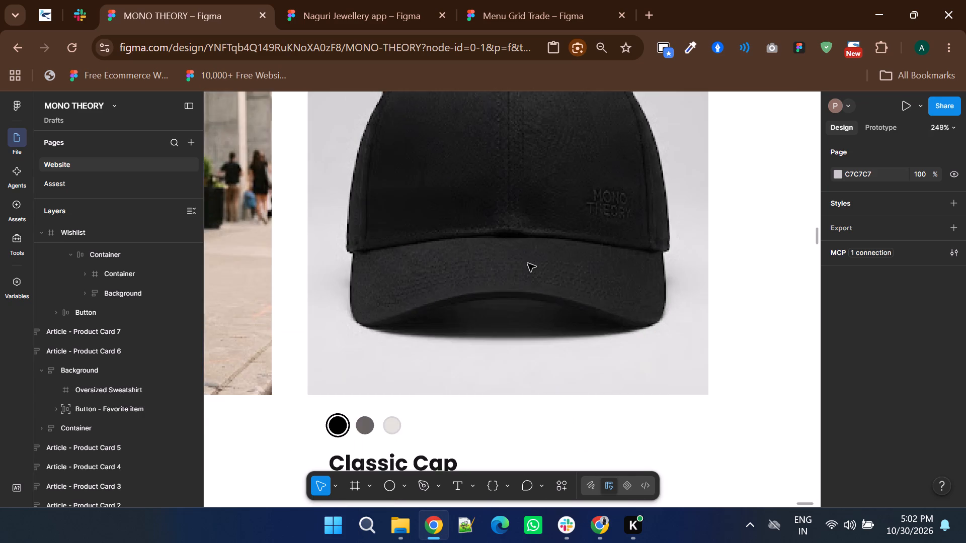
scroll(622, 294, "down", 3, "ctrl")
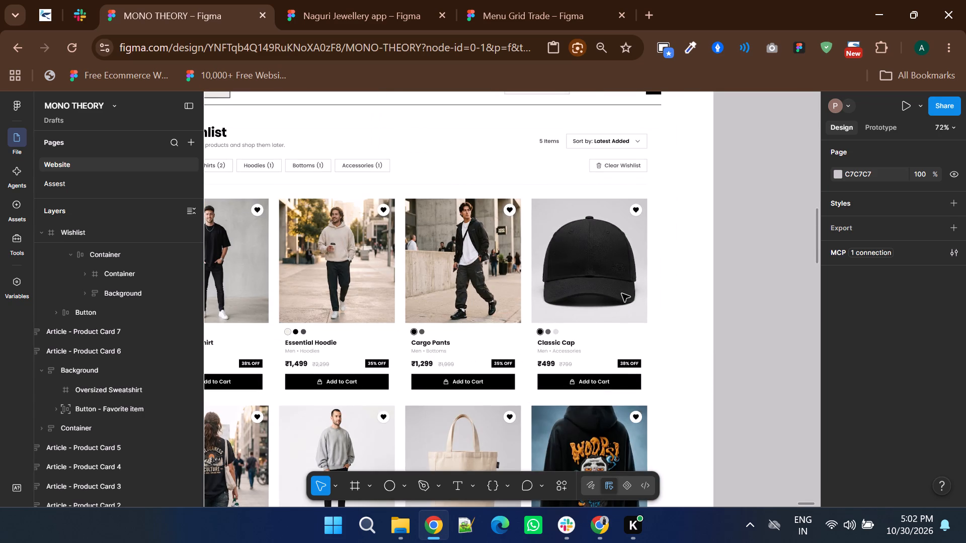
scroll(622, 294, "down", 1, "ctrl")
scroll(622, 300, "up", 3, "shift")
scroll(622, 300, "up", 3, "ctrl")
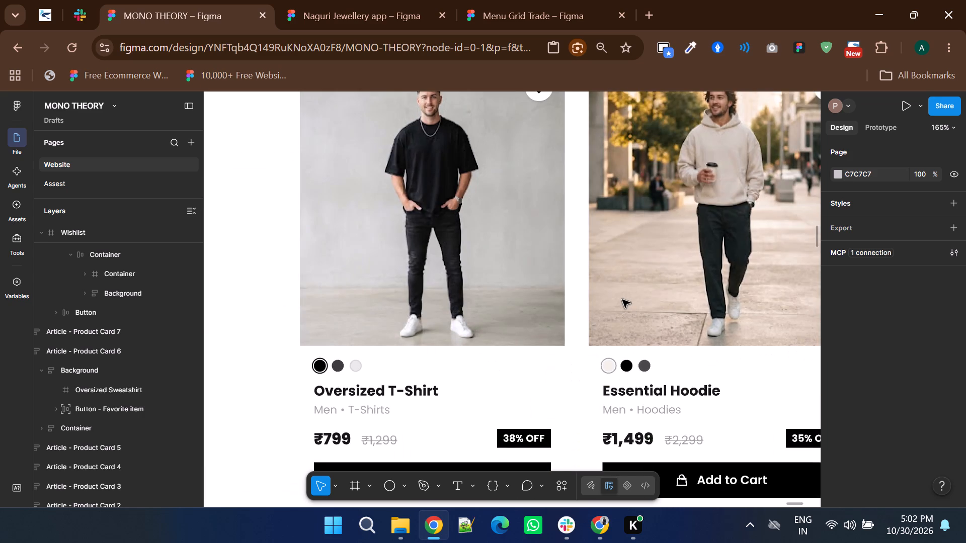
scroll(622, 300, "down", 3, "ctrl")
scroll(622, 300, "down", 9, "shift")
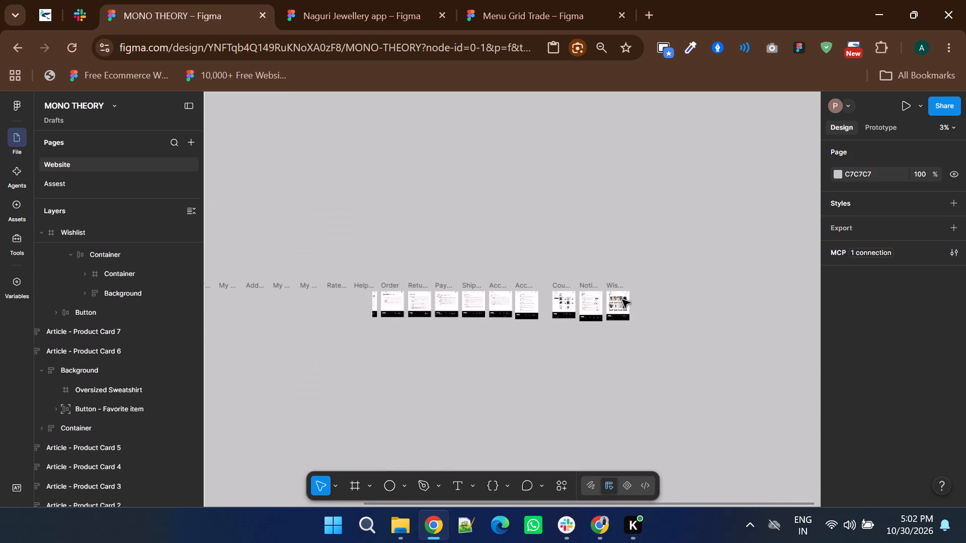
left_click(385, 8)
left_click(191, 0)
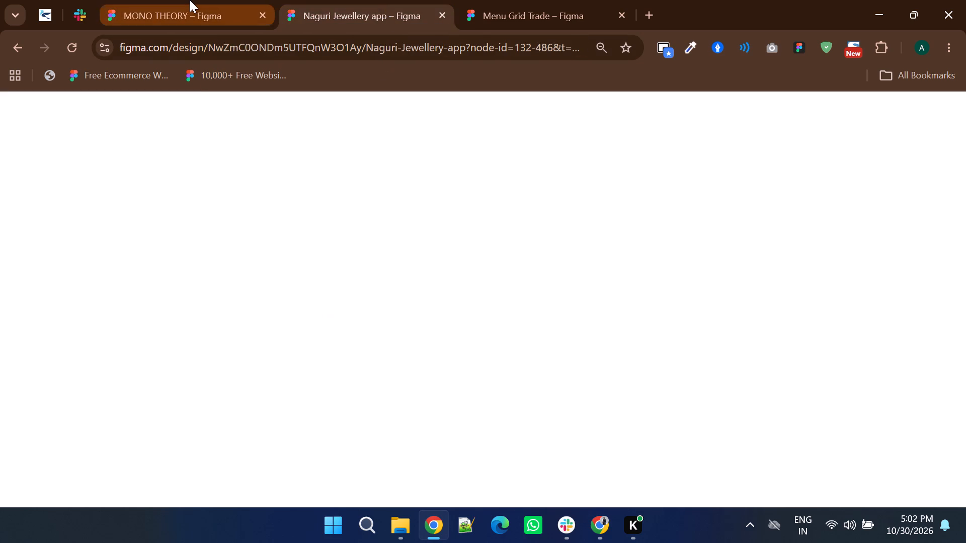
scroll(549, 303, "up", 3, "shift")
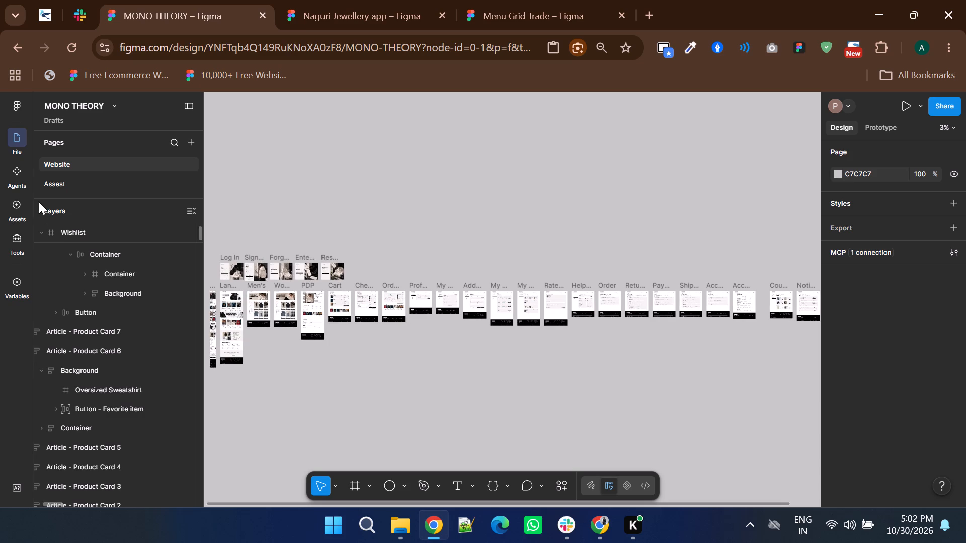
Open the Assest page and look over its landing, men's, women's and other page frames.
left_click(75, 176)
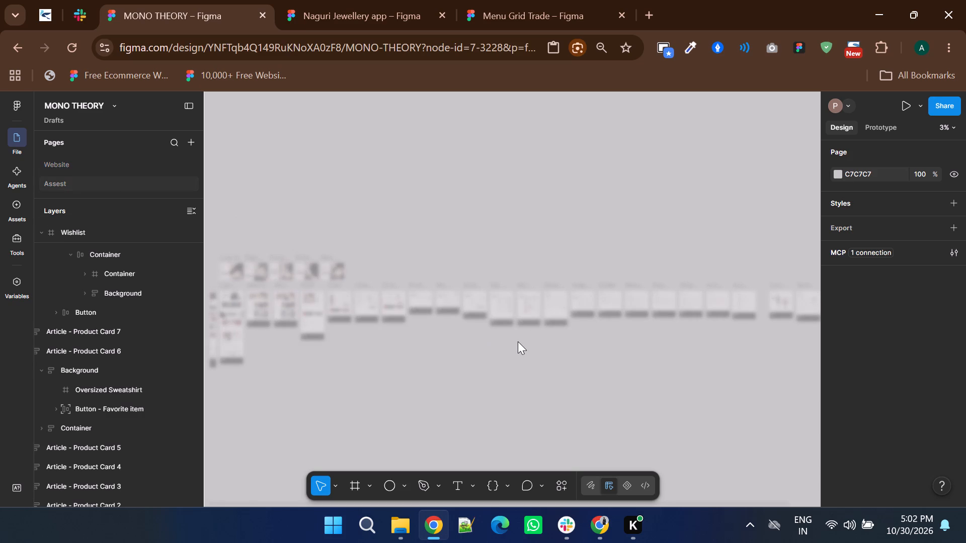
scroll(518, 341, "down", 1)
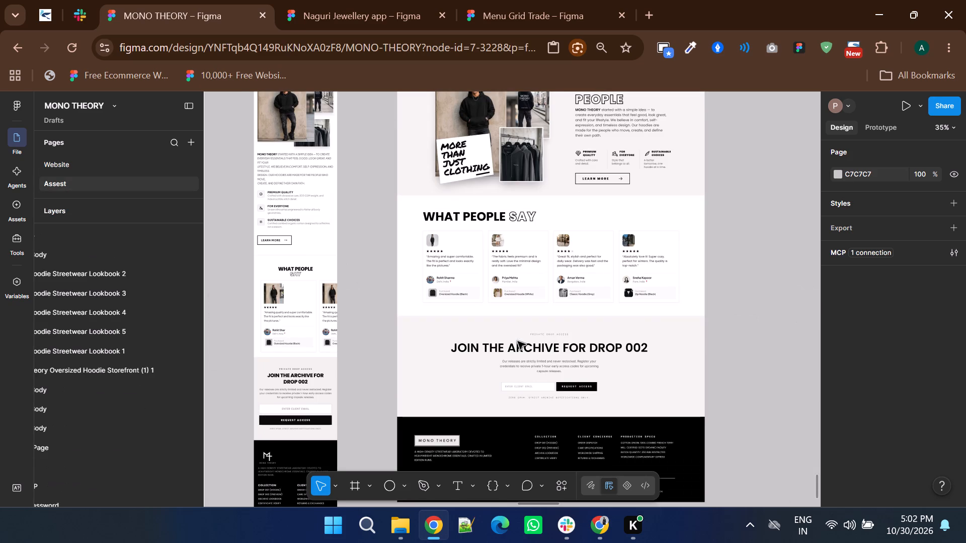
scroll(582, 341, "down", 3, "ctrl")
left_click(669, 317)
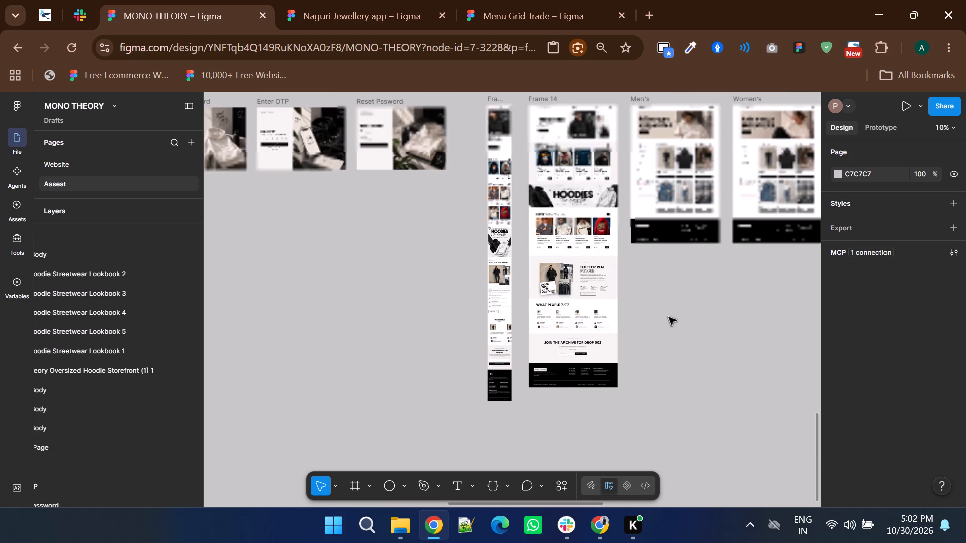
scroll(669, 317, "down", 2, "shift")
scroll(661, 316, "down", 6, "ctrl")
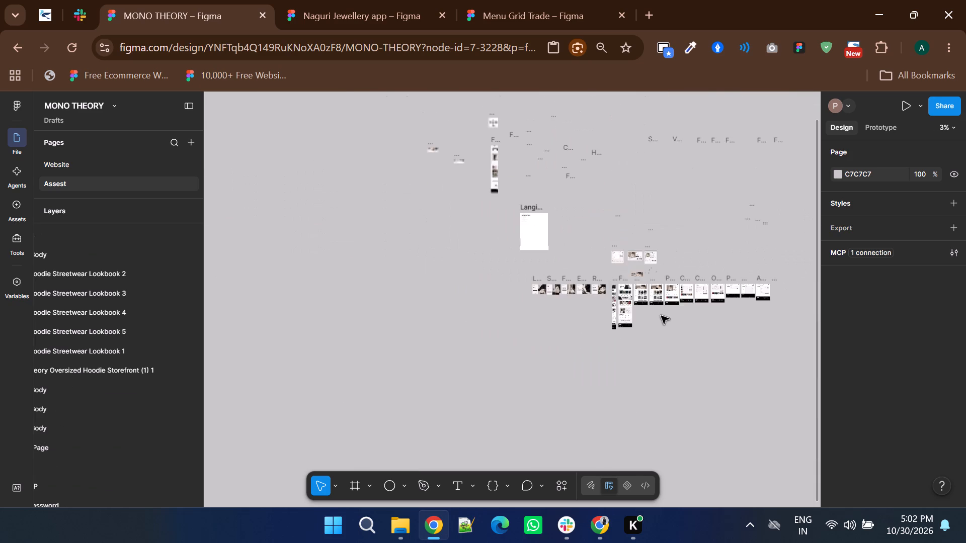
scroll(661, 316, "down", 2, "shift")
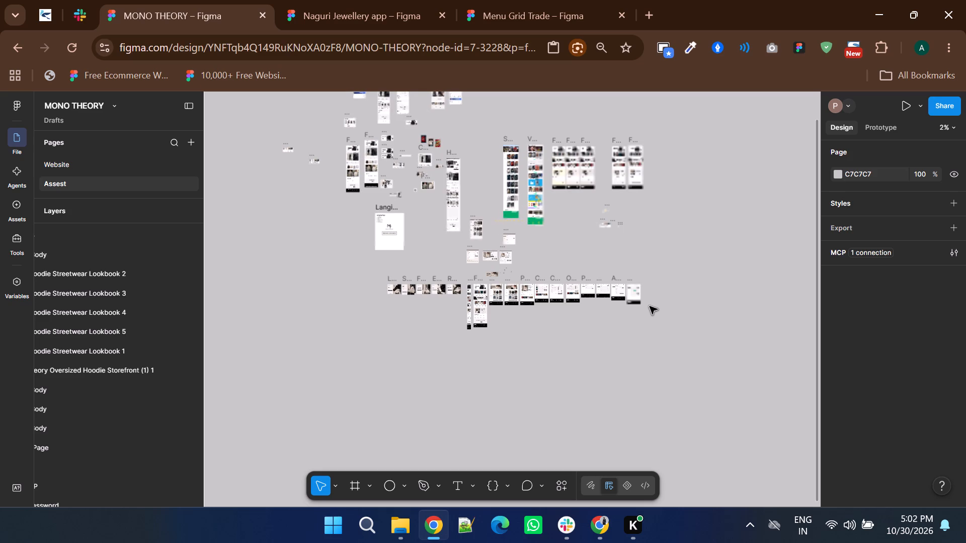
left_click(650, 306)
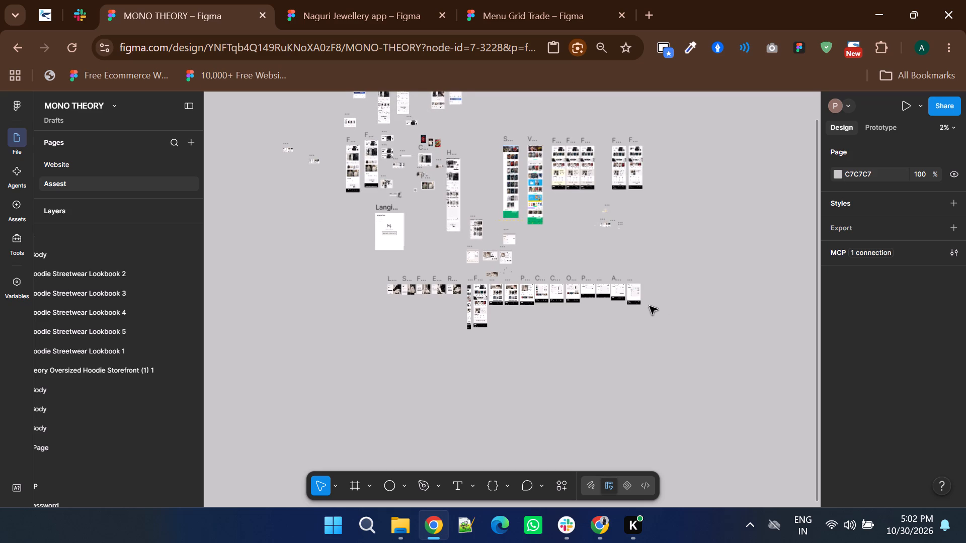
left_click_drag(650, 306, 654, 291)
left_click(654, 291)
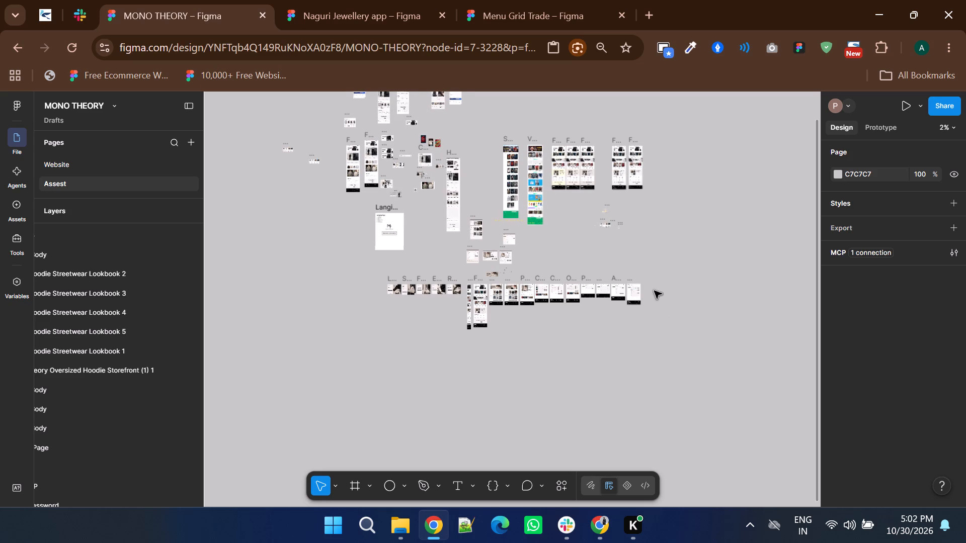
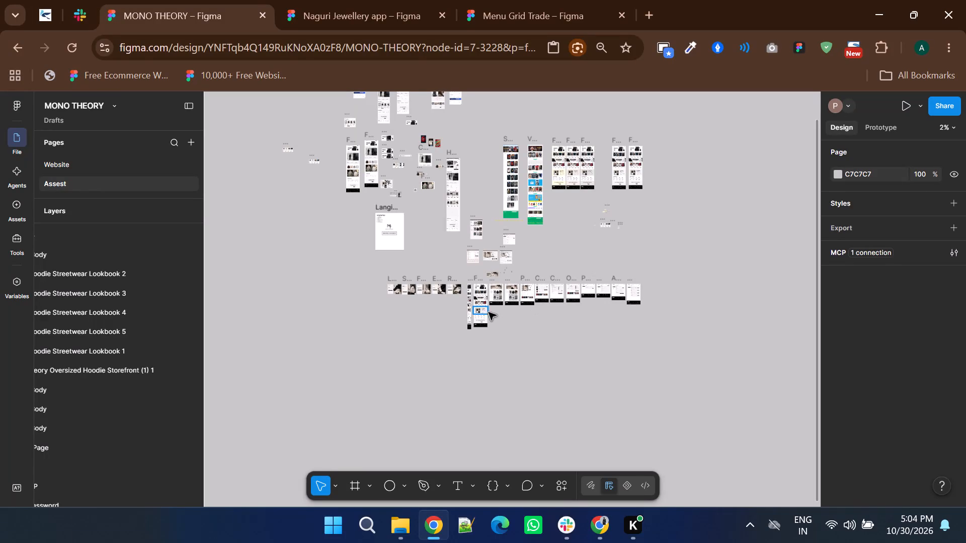
Examine the Log In frame with its hoodie image, and the row of page frames from Log In to My Orders.
scroll(391, 286, "up", 7, "ctrl")
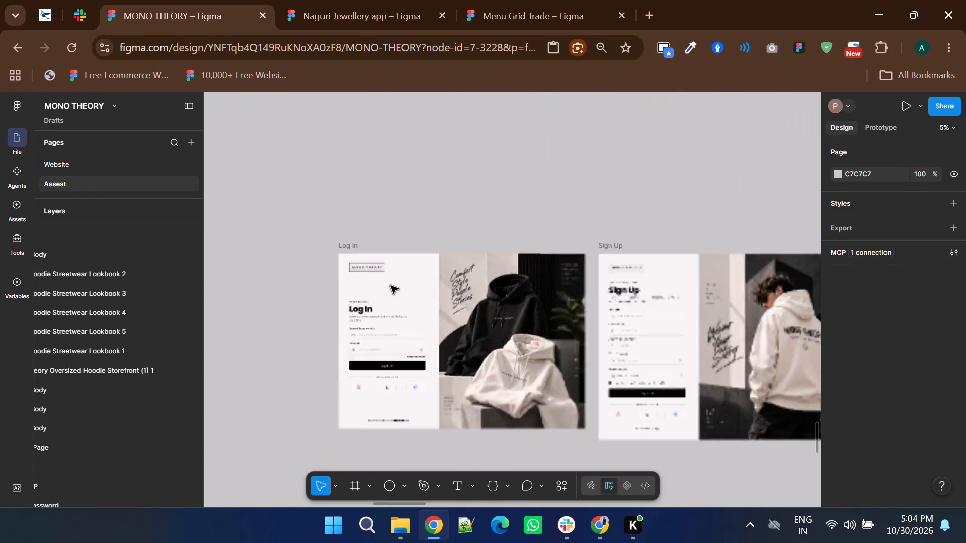
scroll(391, 286, "up", 3, "ctrl")
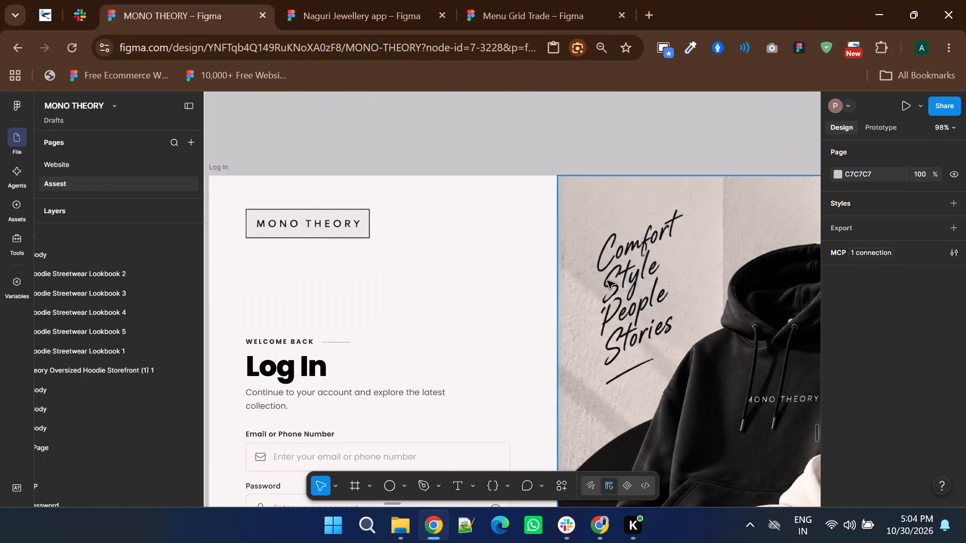
scroll(607, 281, "down", 4, "ctrl")
scroll(657, 311, "up", 6, "ctrl")
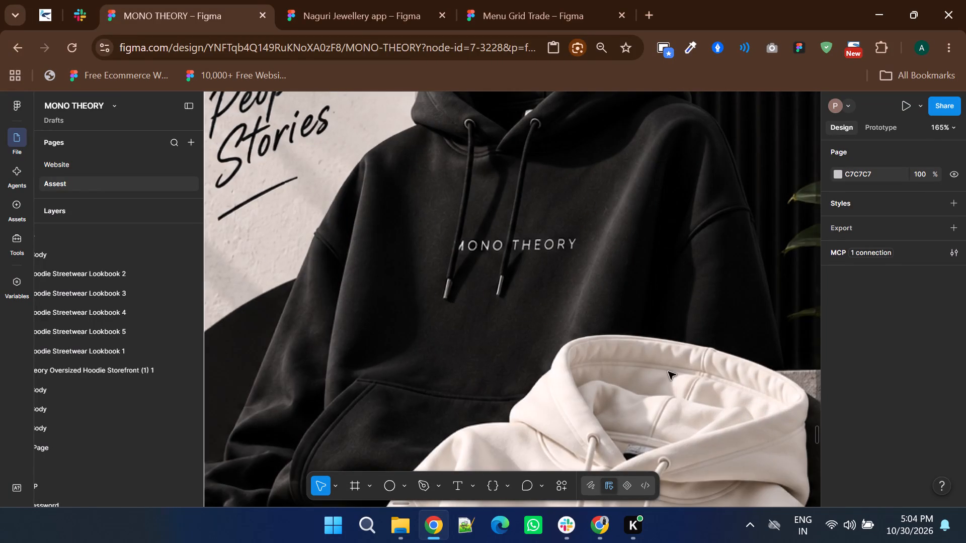
scroll(669, 385, "up", 6, "ctrl")
scroll(638, 378, "down", 3, "ctrl")
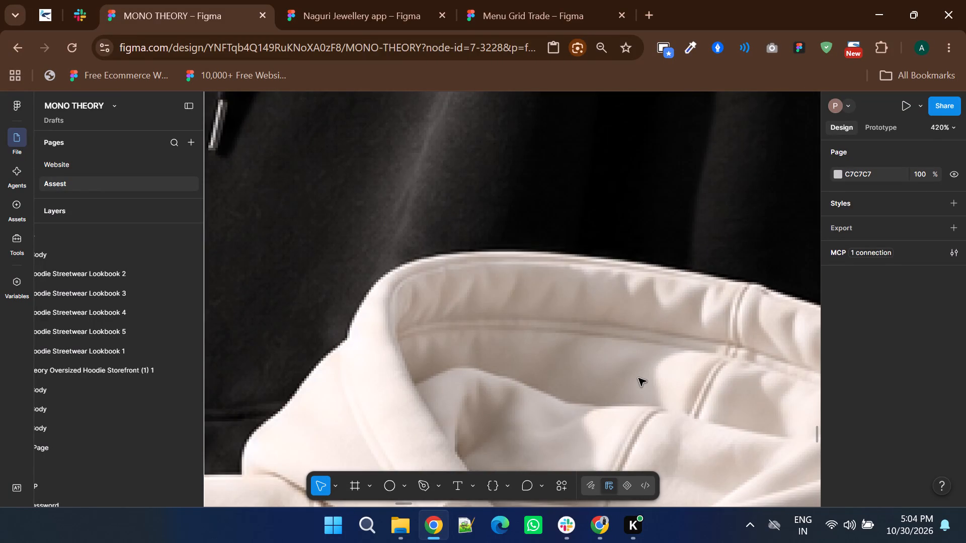
scroll(638, 378, "down", 11, "ctrl")
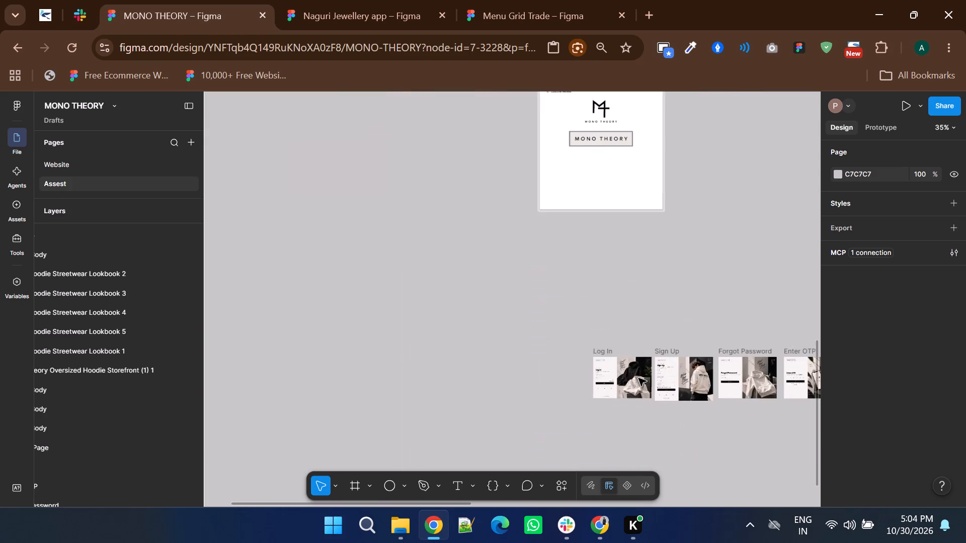
scroll(638, 378, "down", 11, "ctrl")
scroll(638, 378, "down", 6, "shift")
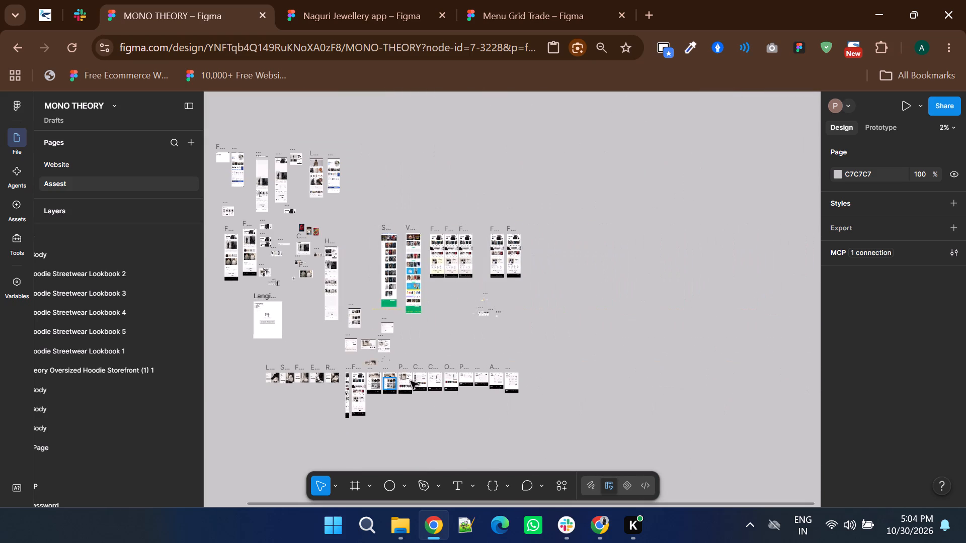
scroll(469, 368, "up", 7, "ctrl")
scroll(617, 296, "down", 4)
scroll(617, 296, "down", 6, "shift")
scroll(724, 243, "up", 4, "ctrl")
scroll(648, 301, "down", 12, "ctrl")
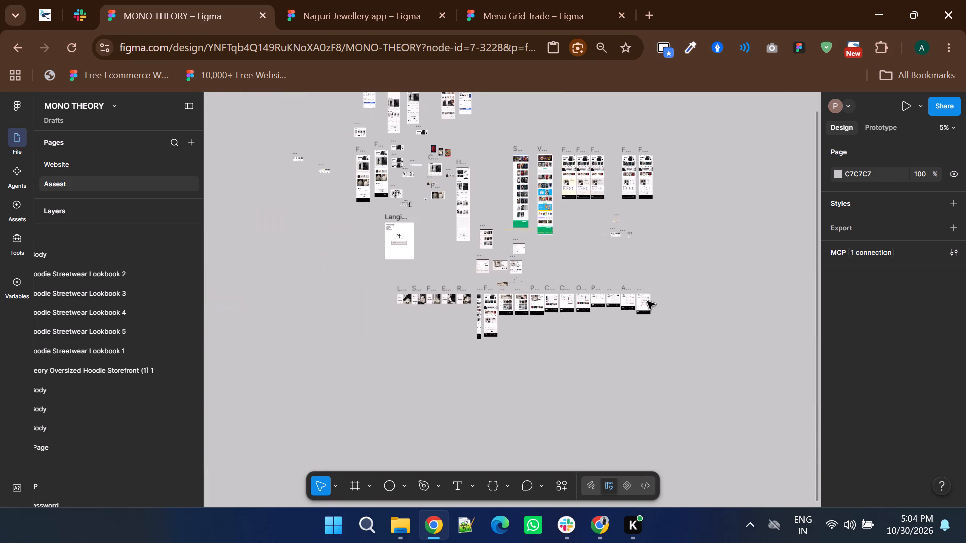
Duplicate the My Orders frame and place the copy beside the original at the row's end, at about X 30740, Y 23351.
scroll(647, 301, "up", 9, "ctrl")
scroll(647, 301, "down", 1, "ctrl")
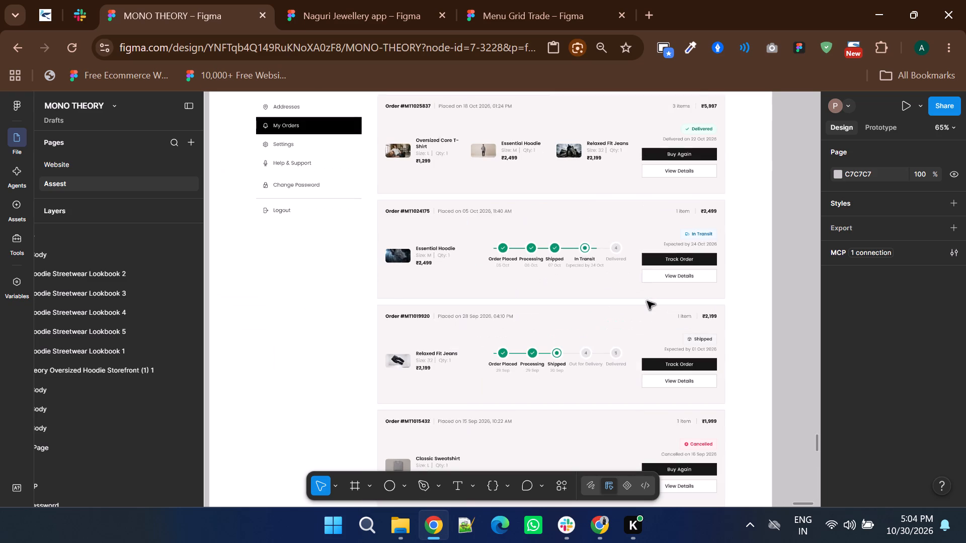
scroll(647, 301, "down", 2, "ctrl")
scroll(647, 301, "down", 2, "shift")
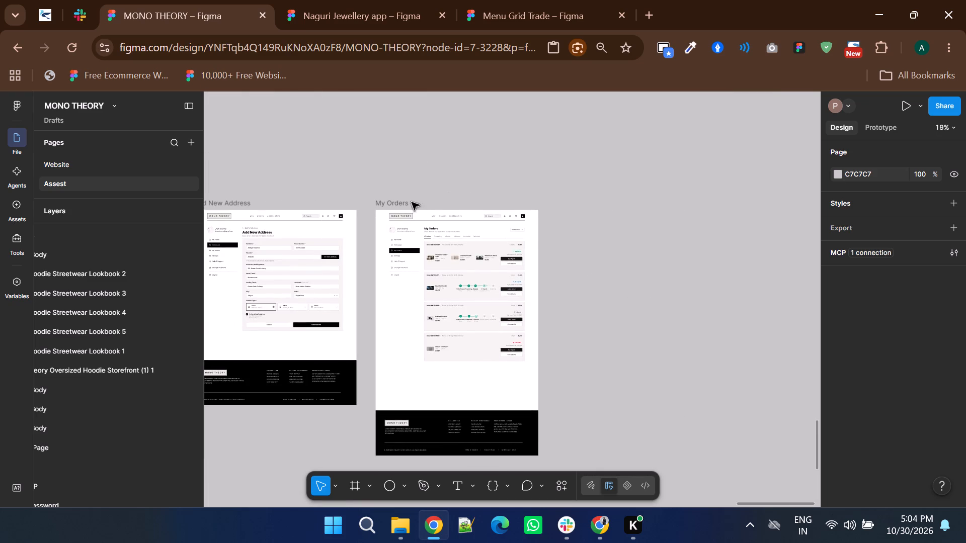
left_click_drag(389, 199, 535, 209, "alt")
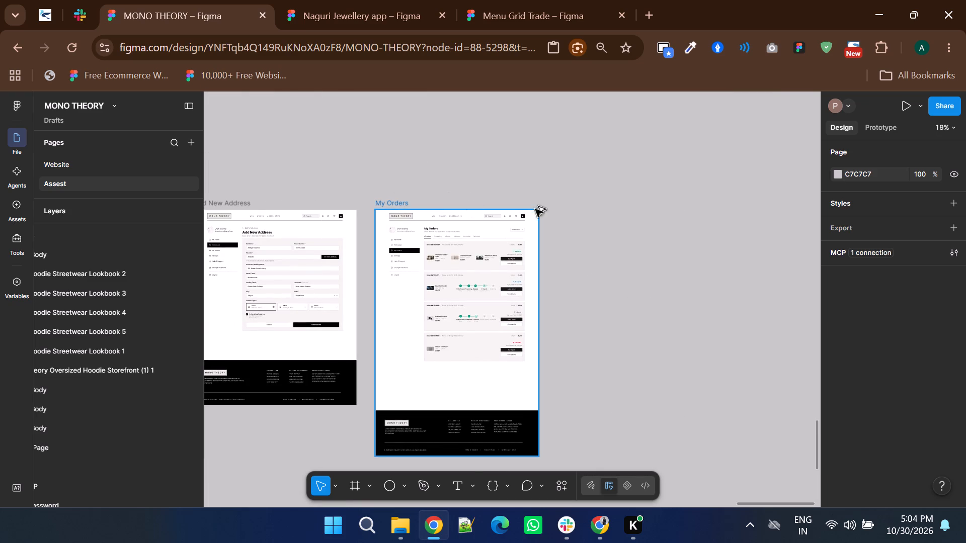
left_click_drag(535, 209, 587, 196, "alt")
left_click(601, 169)
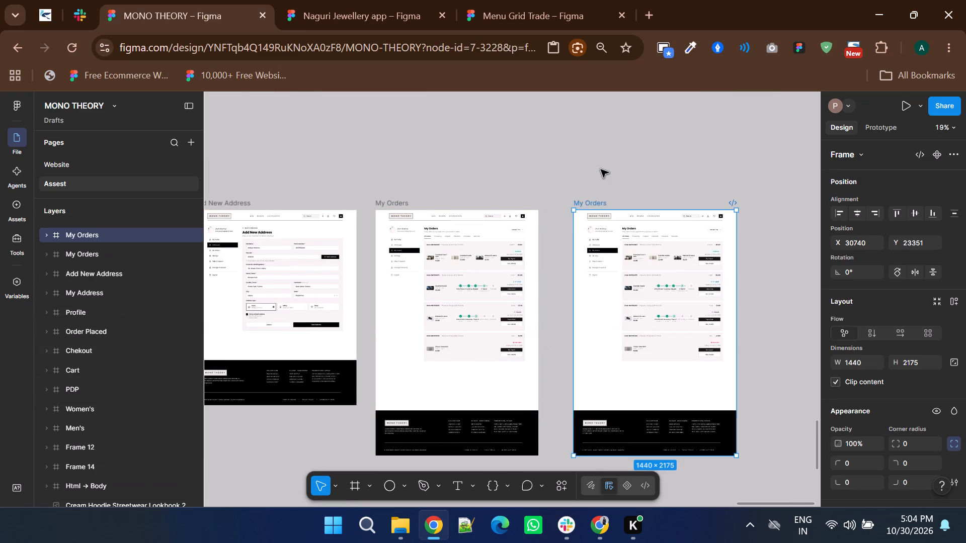
Examine the duplicated My Orders frame, including its account sidebar and order cards.
scroll(601, 169, "down", 1, "shift")
scroll(611, 262, "up", 3, "ctrl")
scroll(604, 284, "down", 1, "shift")
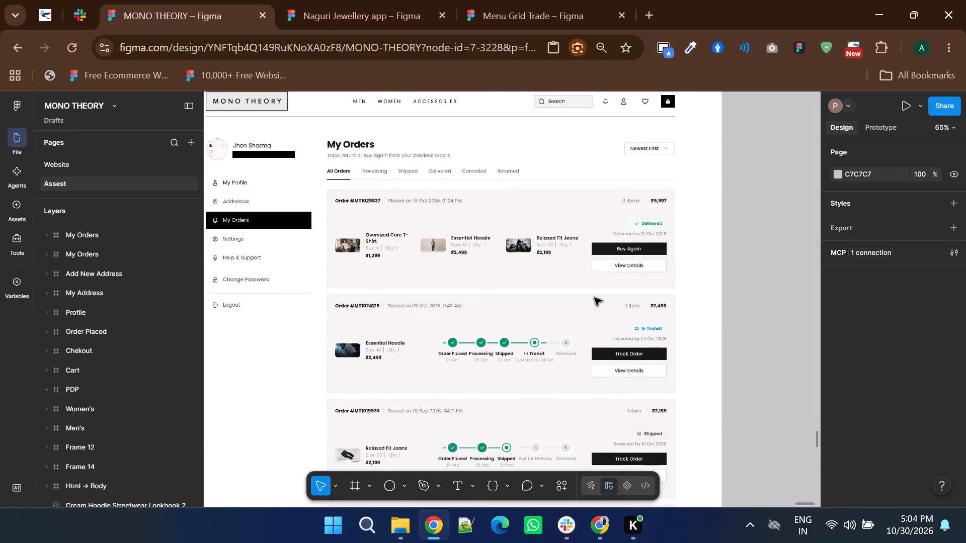
scroll(649, 359, "down", 1, "ctrl")
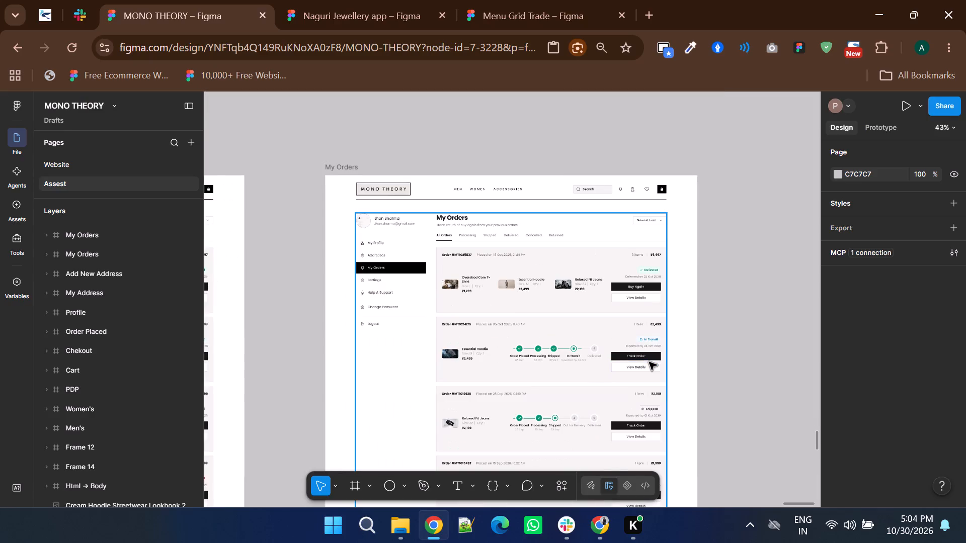
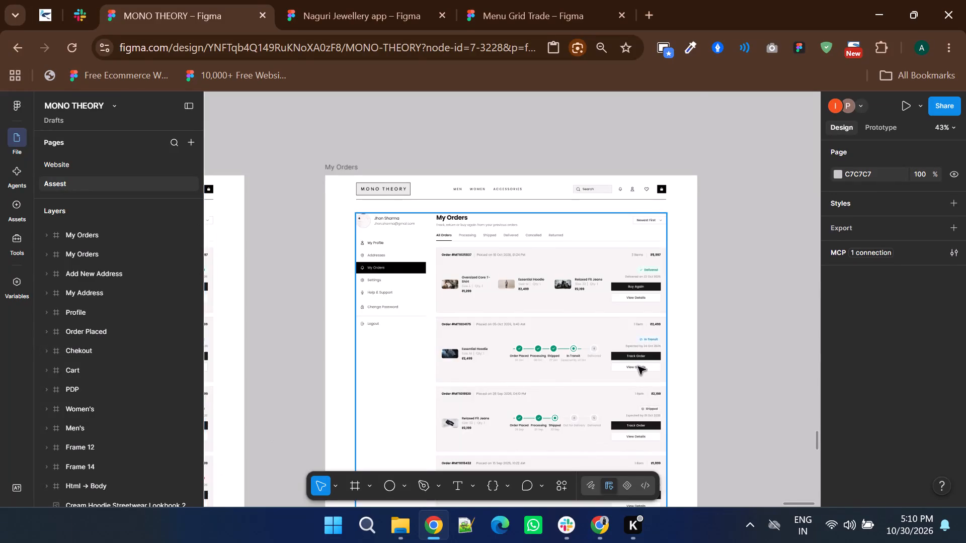
Examine the Assest page's row of frames up to the two My Orders frames, and check who is viewing the file.
scroll(638, 367, "down", 1, "ctrl")
scroll(638, 367, "down", 2)
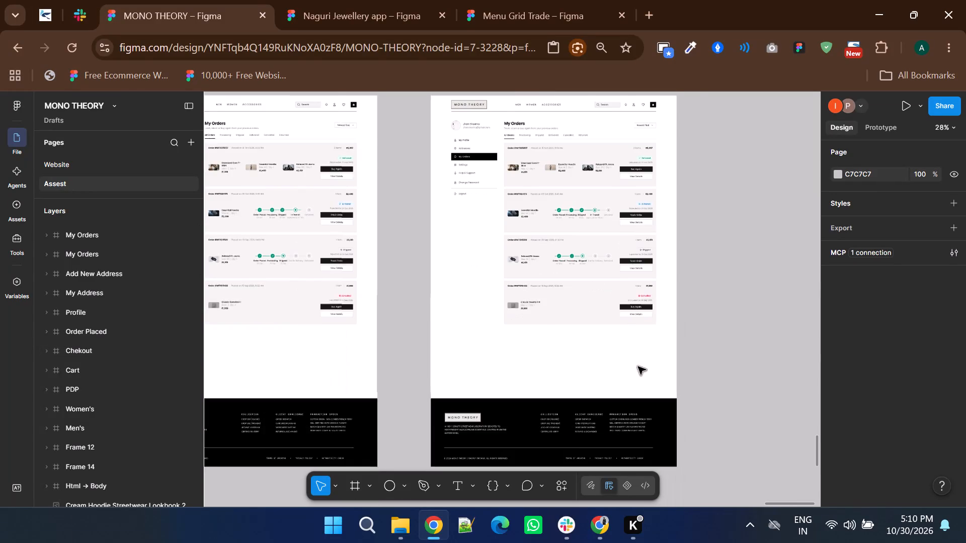
scroll(662, 365, "down", 2, "shift")
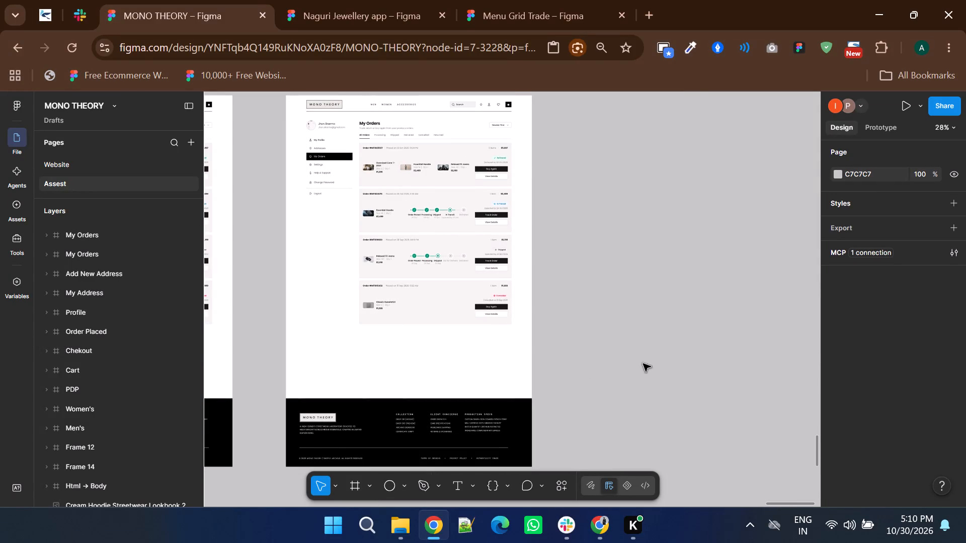
scroll(643, 364, "down", 3, "ctrl")
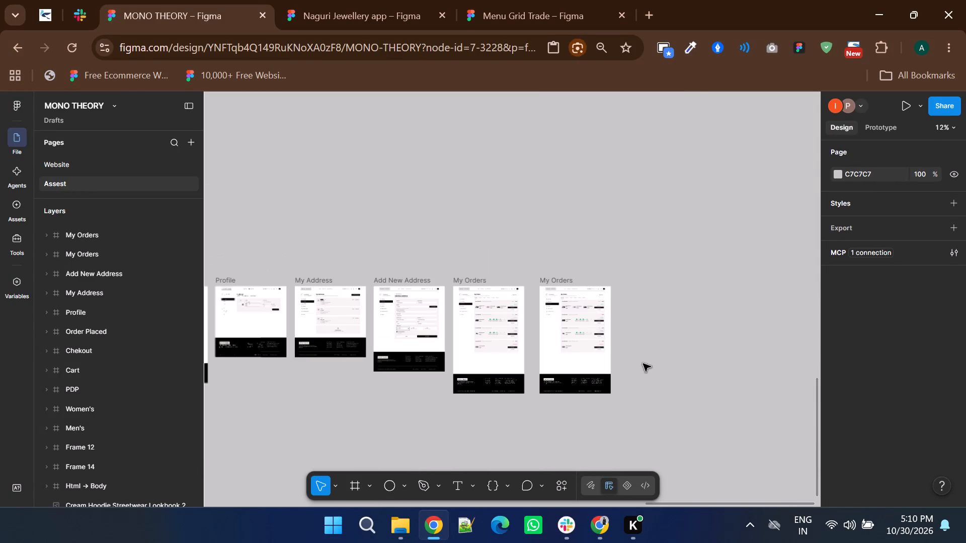
scroll(643, 364, "down", 1, "ctrl")
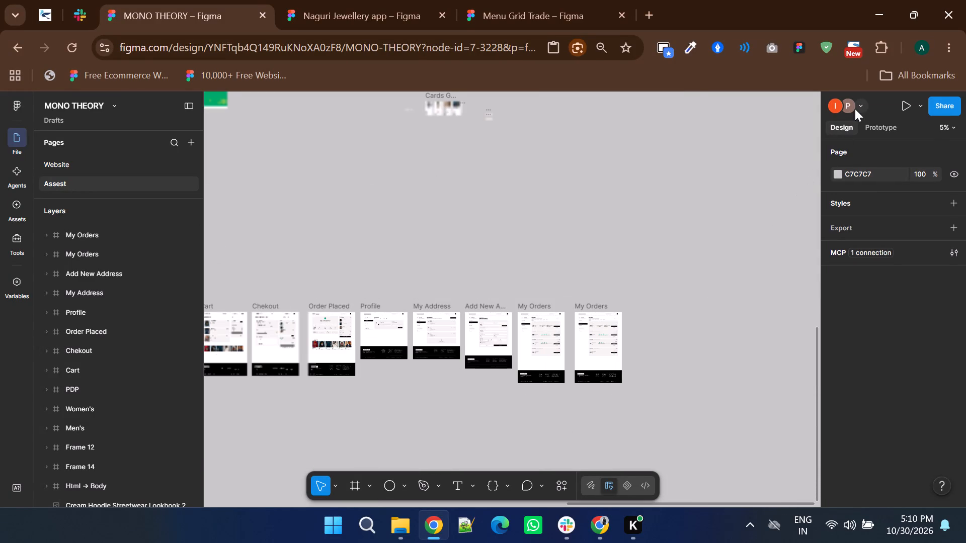
left_click(863, 104)
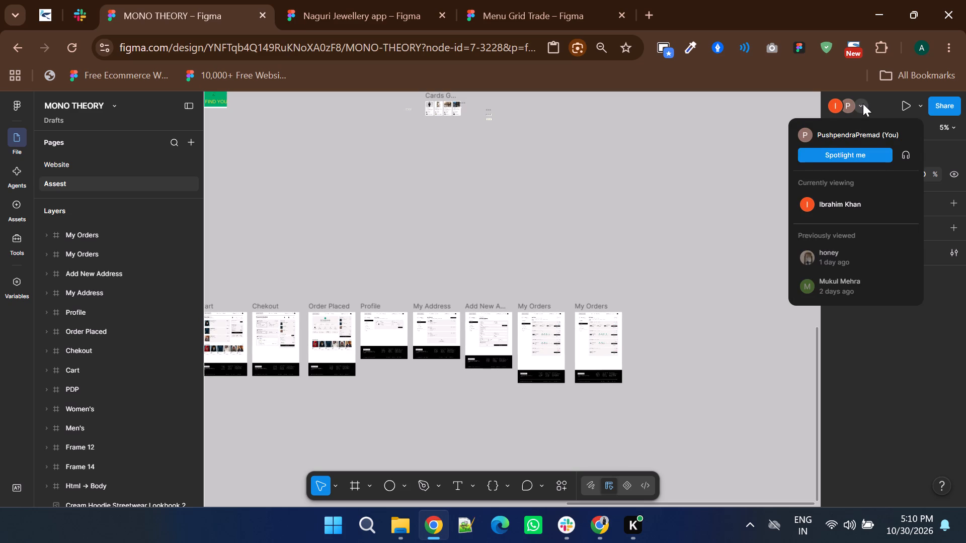
left_click(702, 380)
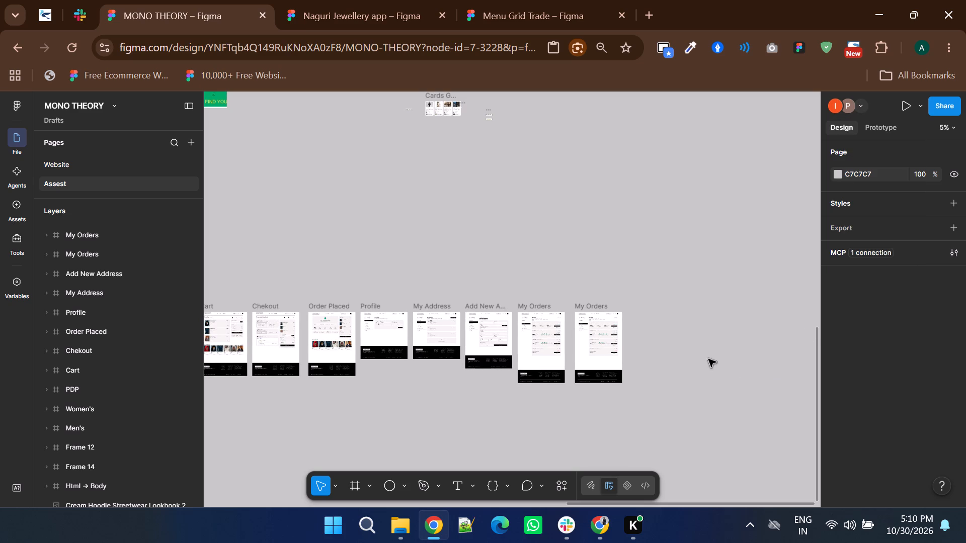
scroll(708, 359, "down", 6, "ctrl")
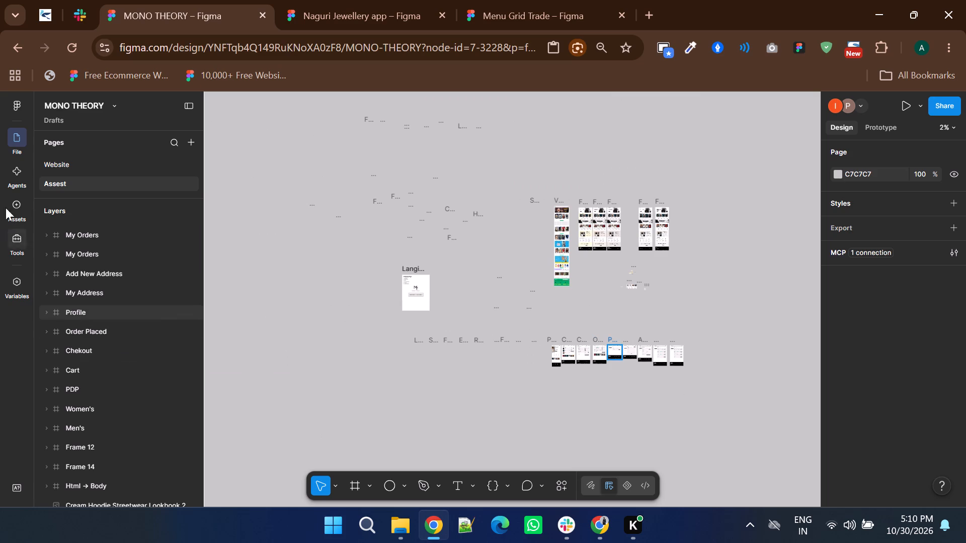
Examine the Website page's rows of frames from Log In to Wishlist, and check who is viewing the file.
left_click(46, 171)
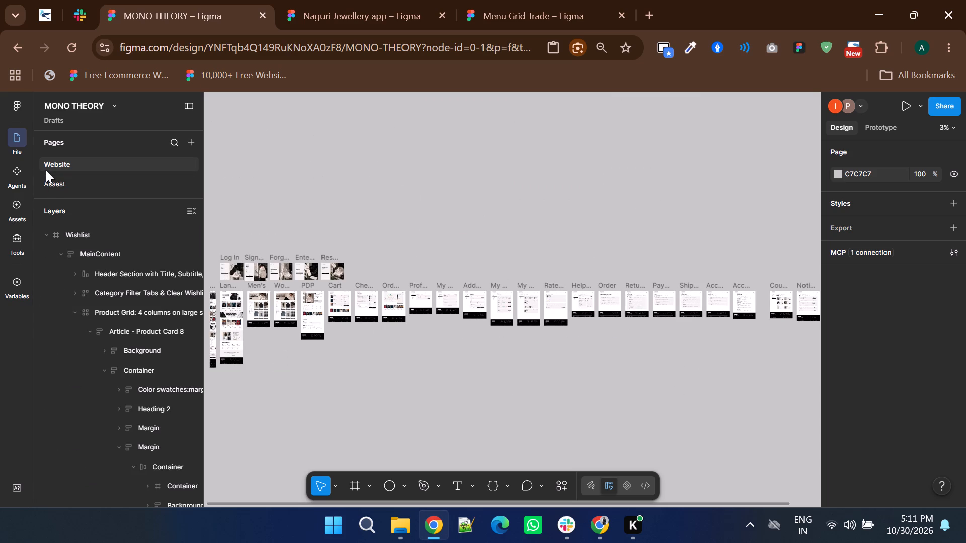
scroll(588, 221, "up", 3, "shift")
scroll(590, 221, "down", 5, "ctrl")
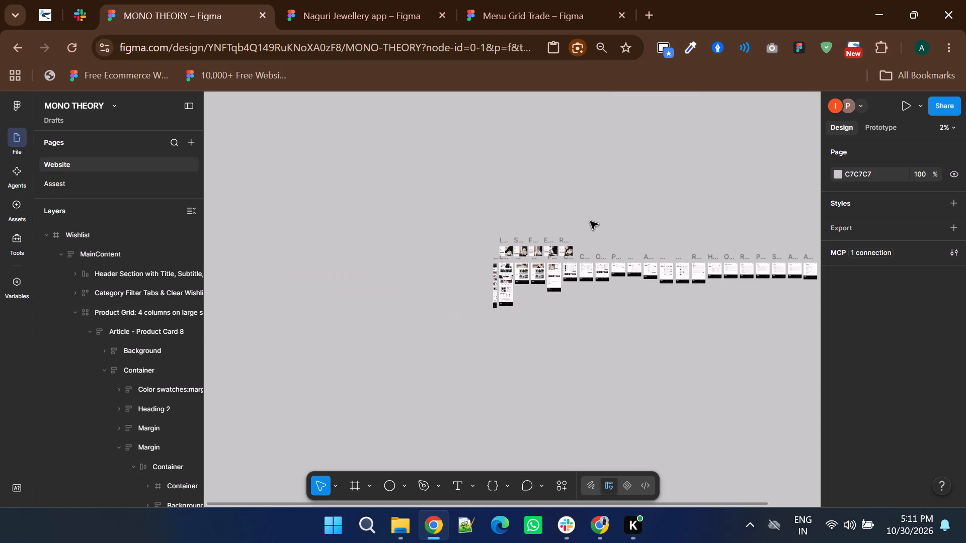
scroll(590, 221, "down", 2, "ctrl")
scroll(590, 221, "down", 3, "shift")
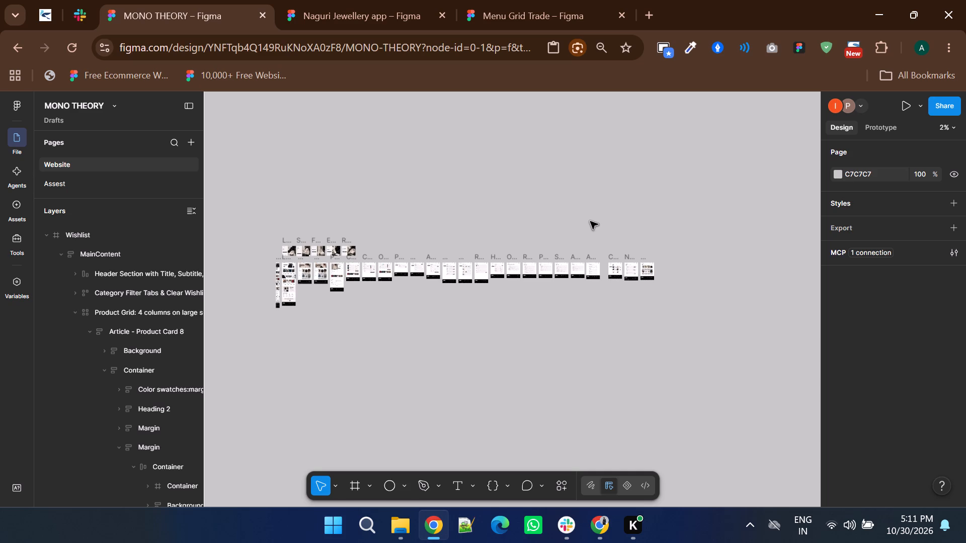
left_click(859, 104)
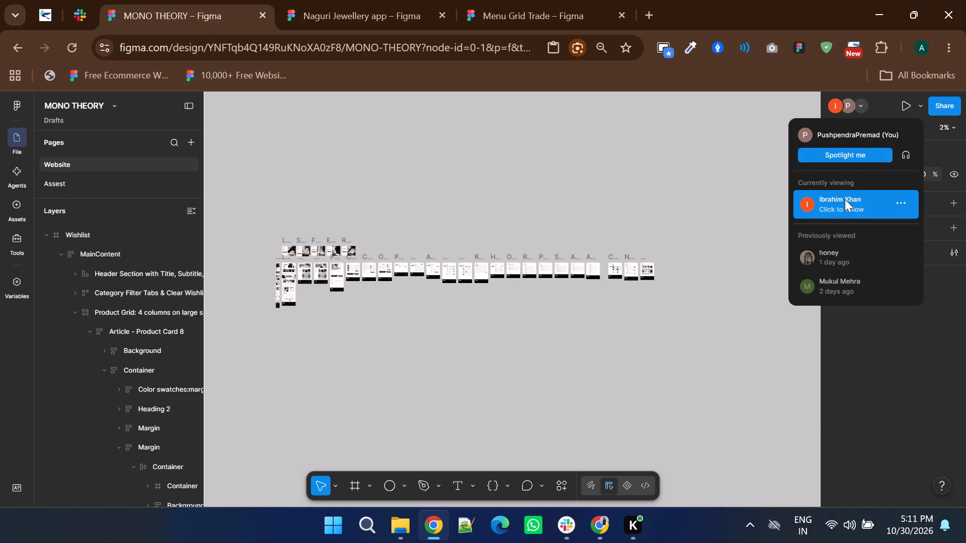
left_click(667, 189)
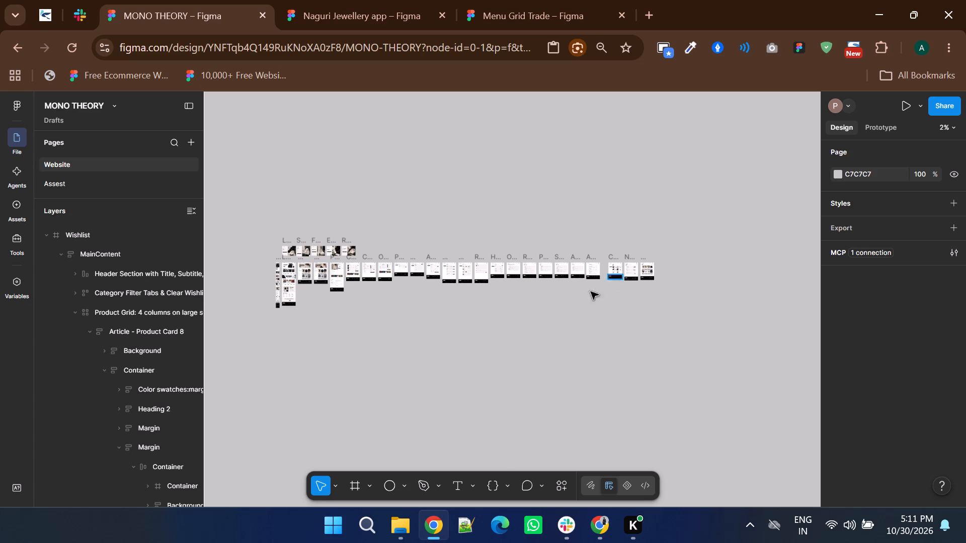
scroll(279, 285, "up", 7, "ctrl")
scroll(294, 275, "down", 4, "ctrl")
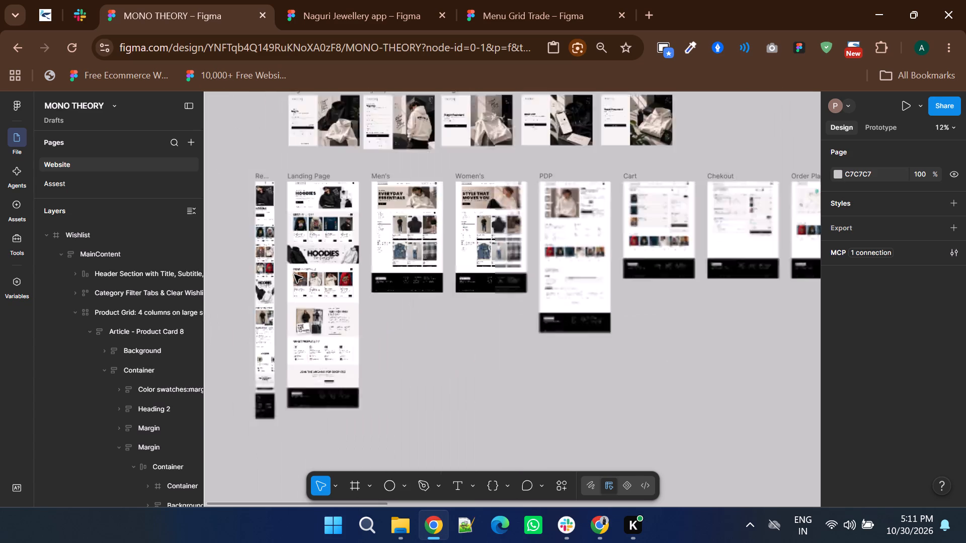
Return to the Assest page and compare the hoodie landing page variants in Frames 20, 19, 15, 13 and 21.
left_click(97, 184)
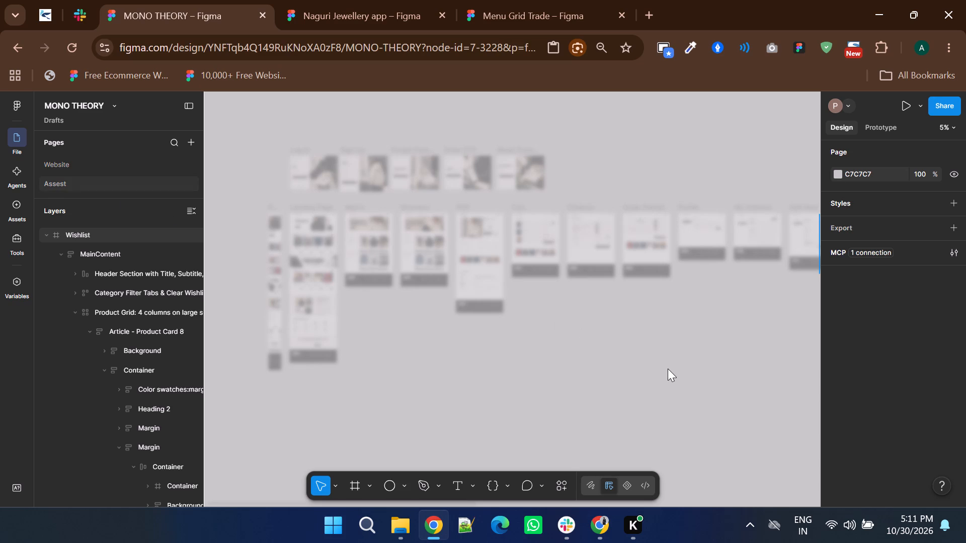
scroll(560, 363, "down", 2, "shift")
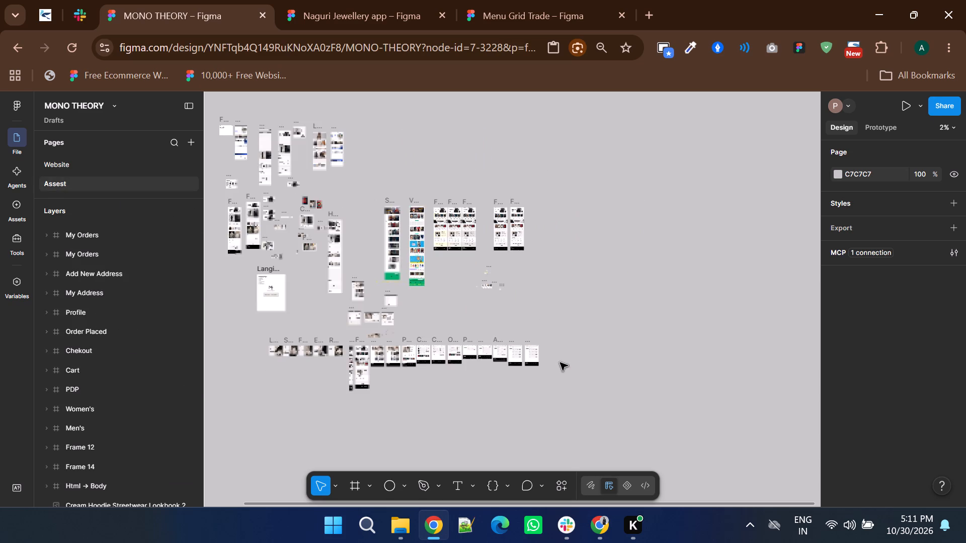
scroll(560, 363, "down", 2)
scroll(445, 377, "up", 2, "shift")
scroll(445, 377, "up", 2)
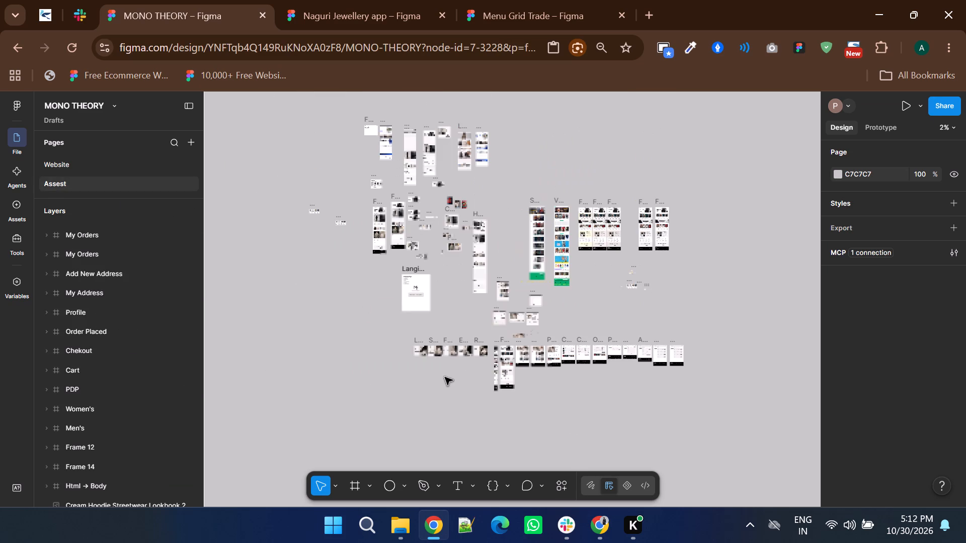
scroll(603, 217, "up", 6, "ctrl")
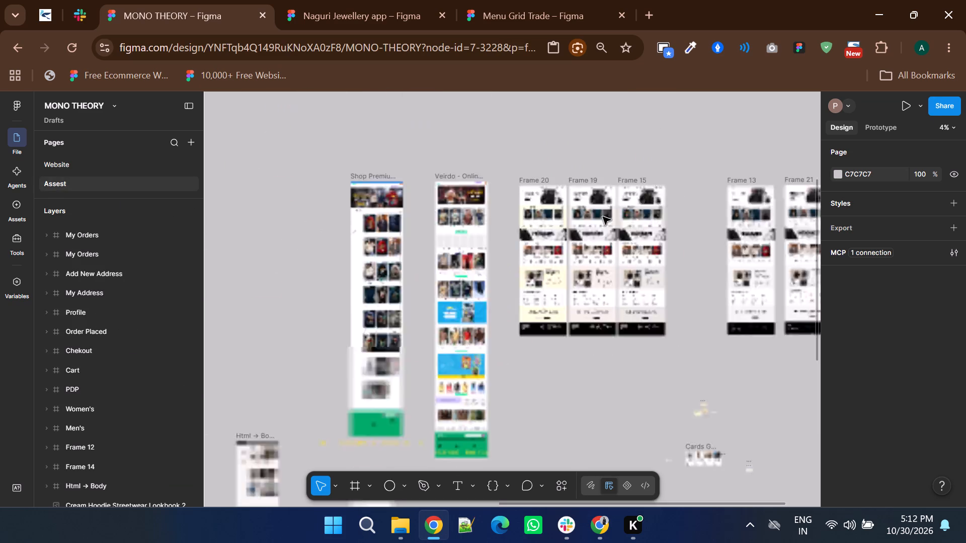
scroll(603, 217, "up", 2, "ctrl")
scroll(579, 267, "up", 2)
scroll(579, 267, "down", 3, "ctrl")
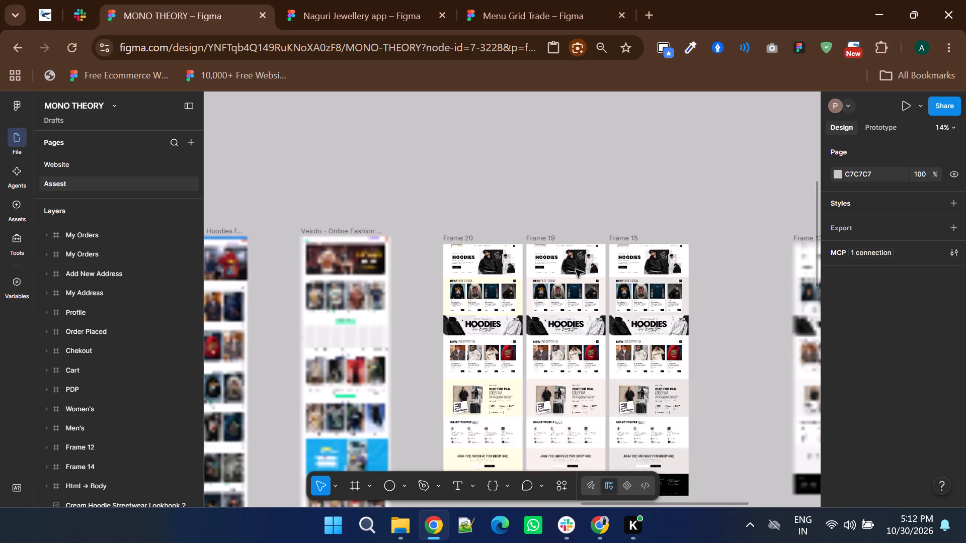
scroll(576, 269, "down", 1)
scroll(576, 269, "down", 3, "shift")
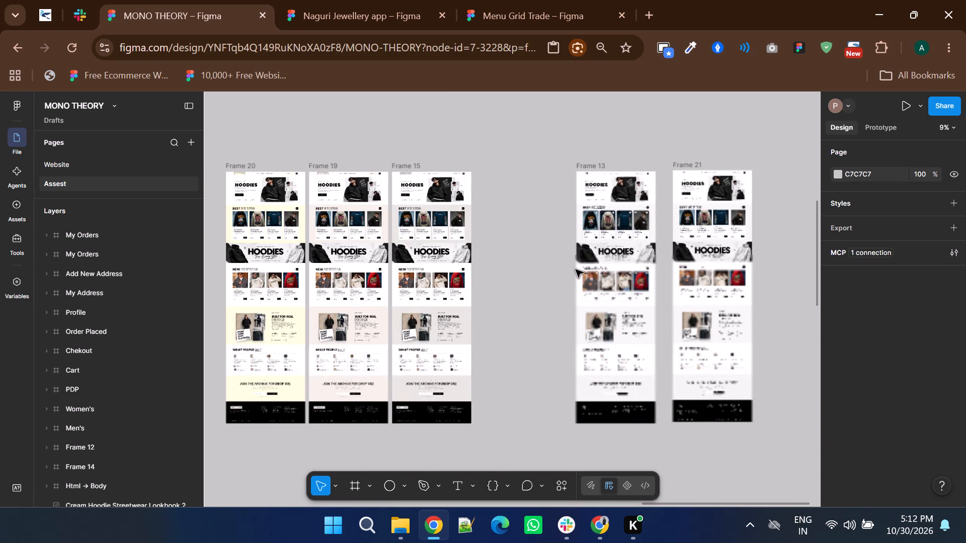
scroll(576, 269, "down", 2, "shift")
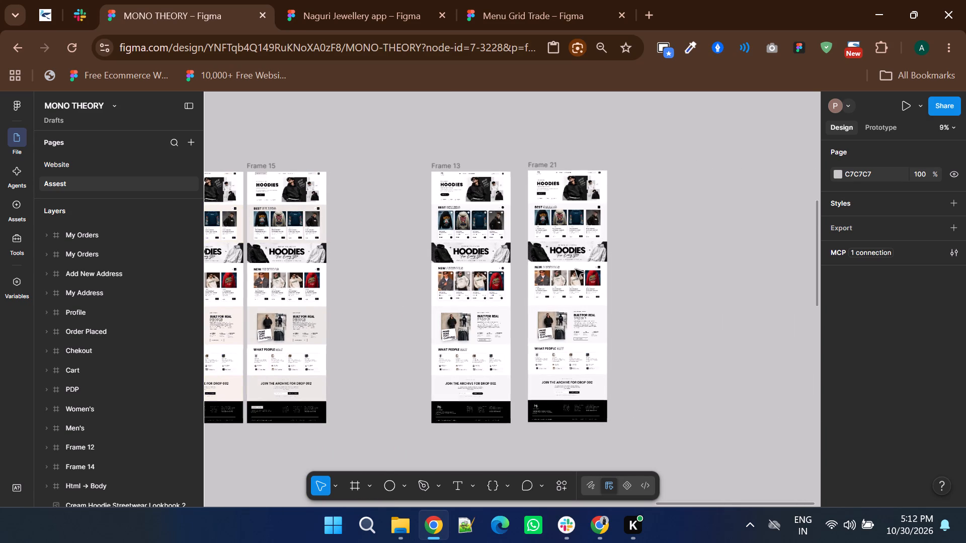
scroll(607, 367, "up", 4, "ctrl")
scroll(607, 367, "down", 3, "ctrl")
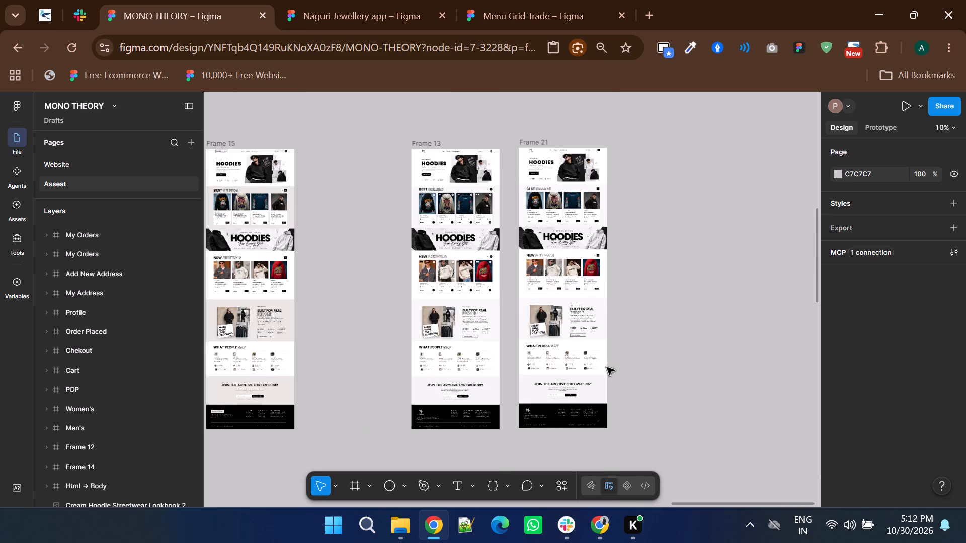
Examine the Assest page's cream colour swatches, the Cards Grid of reviews and the MONO THEORY logo frames.
scroll(607, 367, "down", 4)
scroll(336, 289, "up", 7, "ctrl")
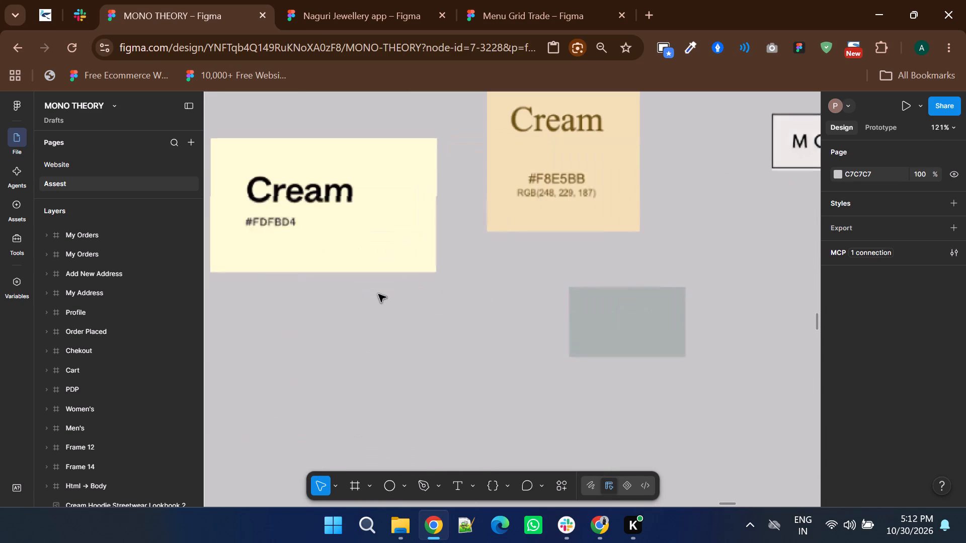
scroll(378, 294, "down", 12, "ctrl")
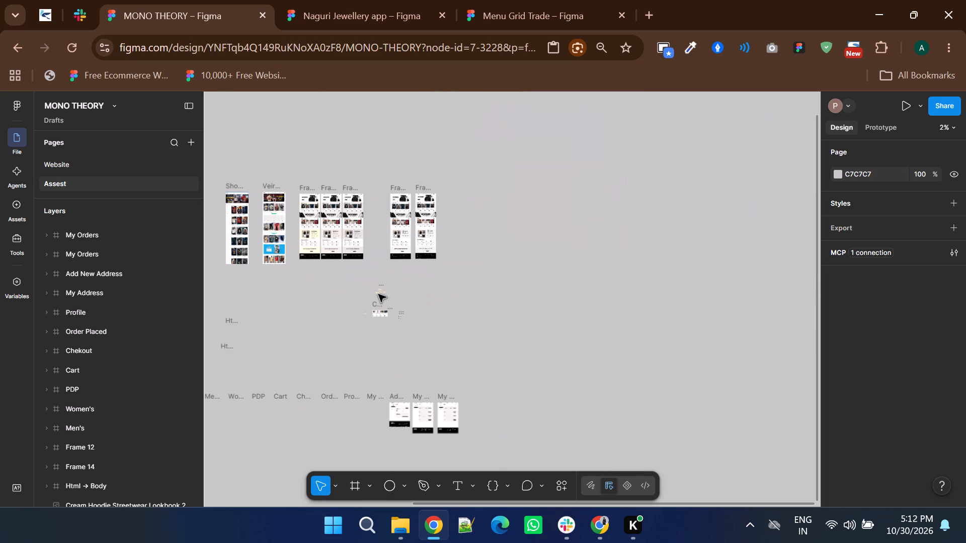
scroll(356, 321, "up", 7, "ctrl")
scroll(468, 294, "down", 2, "shift")
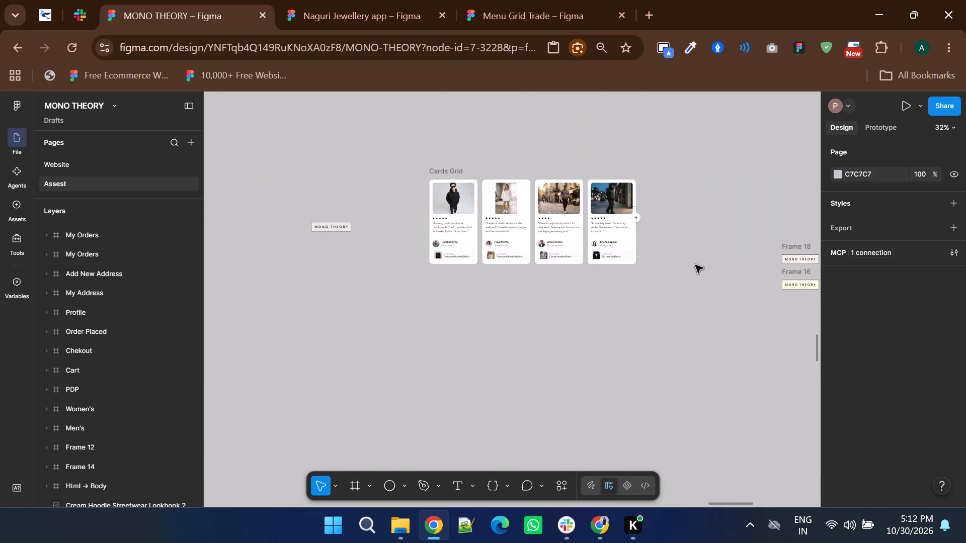
scroll(695, 265, "down", 2, "shift")
scroll(641, 334, "down", 1, "ctrl")
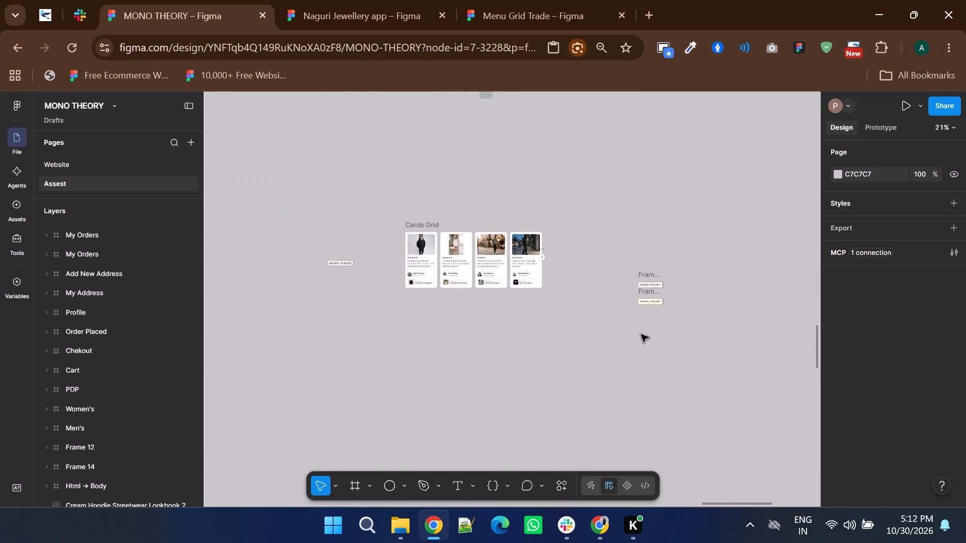
scroll(641, 334, "down", 1, "ctrl")
scroll(641, 334, "down", 1)
scroll(641, 334, "down", 6, "ctrl")
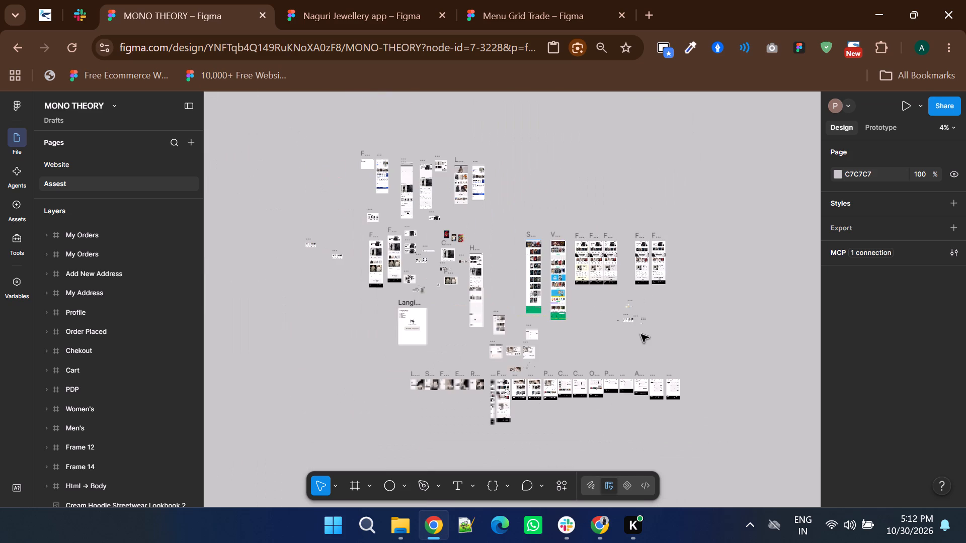
scroll(641, 334, "down", 1)
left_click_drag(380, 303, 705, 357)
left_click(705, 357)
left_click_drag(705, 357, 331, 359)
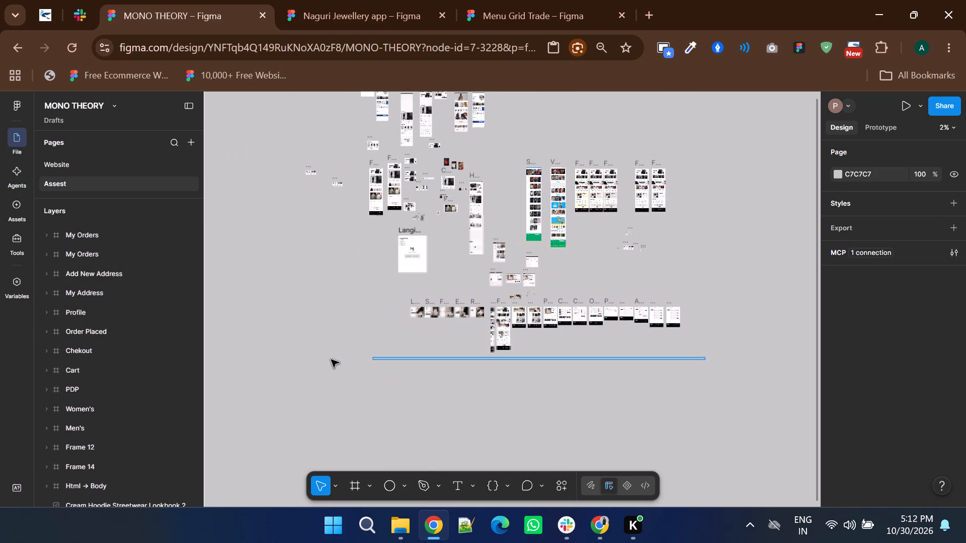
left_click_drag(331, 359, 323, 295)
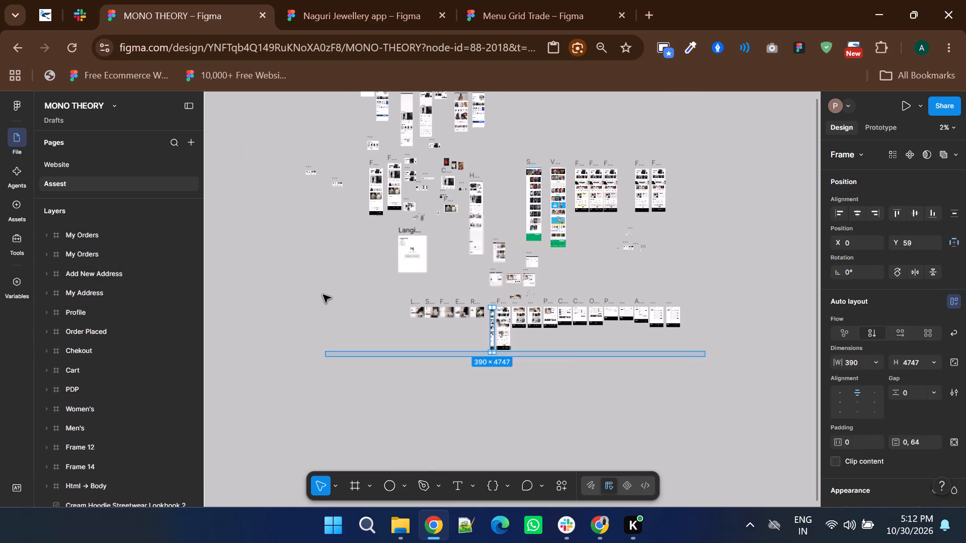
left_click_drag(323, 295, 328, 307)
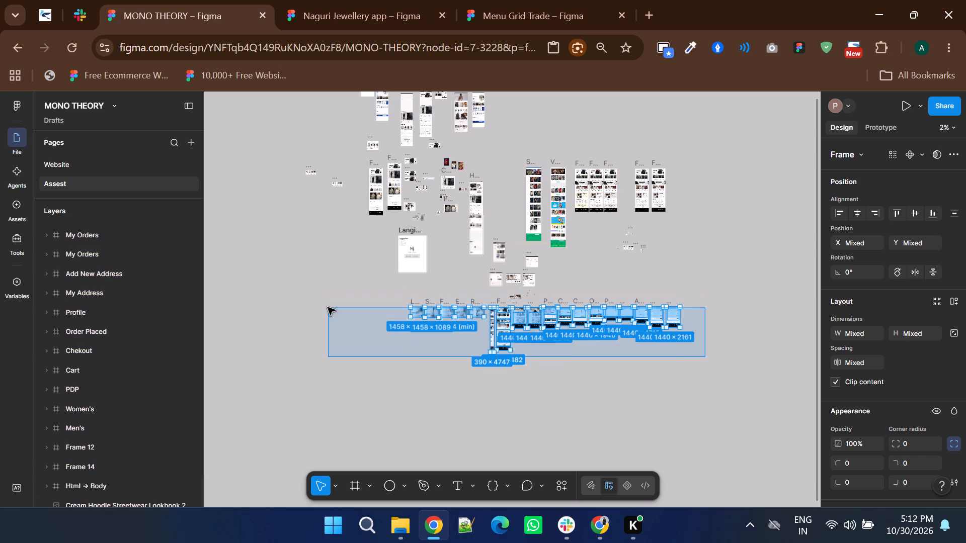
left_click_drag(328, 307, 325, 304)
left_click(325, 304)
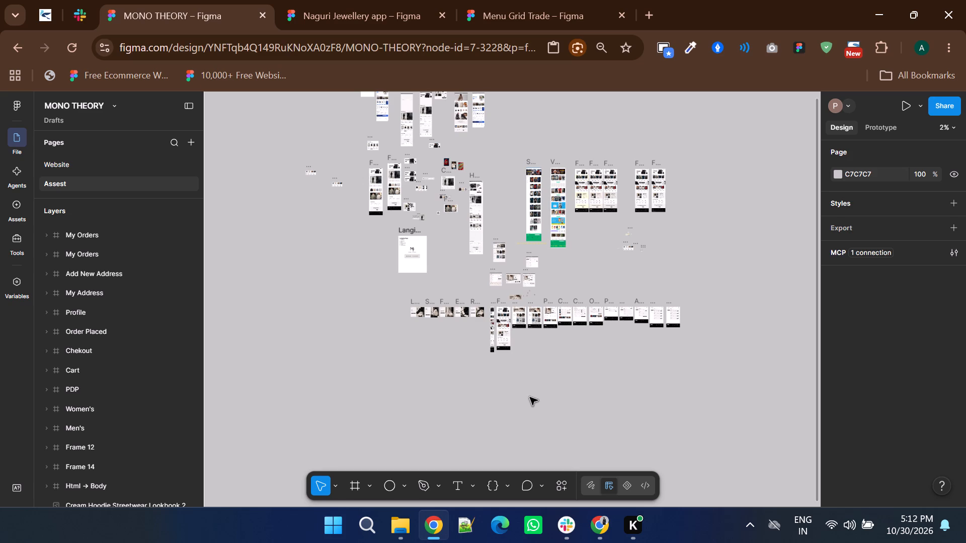
Copy the Account and Profile frame containing the numbered help article from the Website page.
left_click(96, 174)
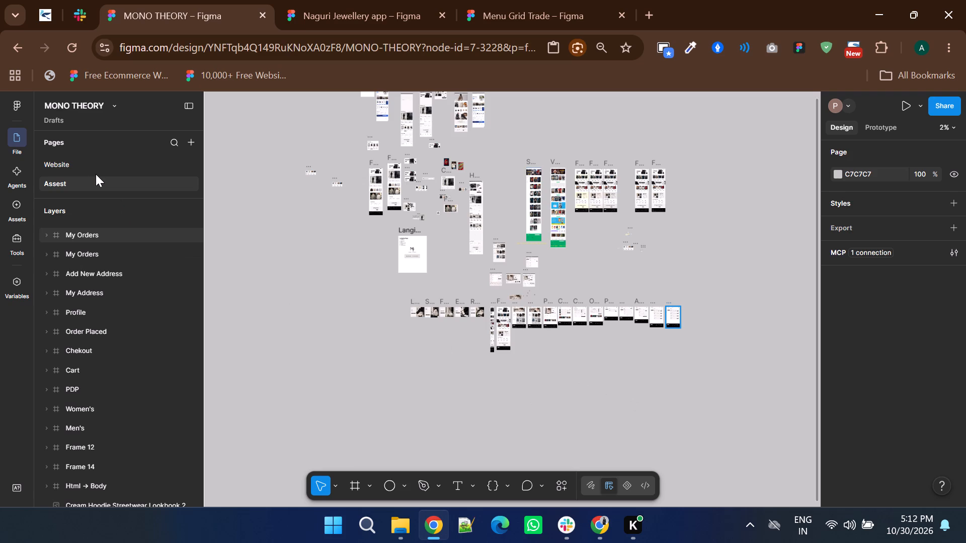
left_click(90, 166)
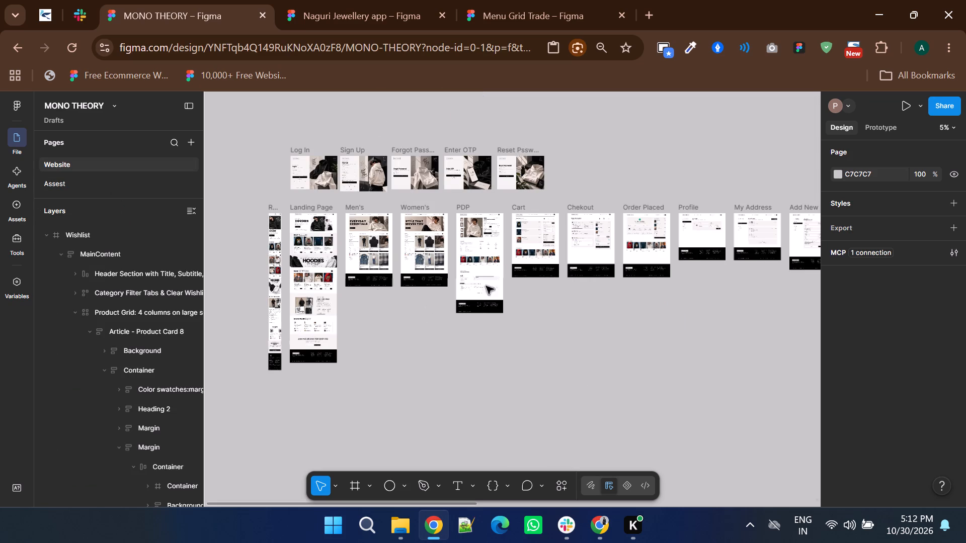
scroll(544, 295, "down", 10, "shift")
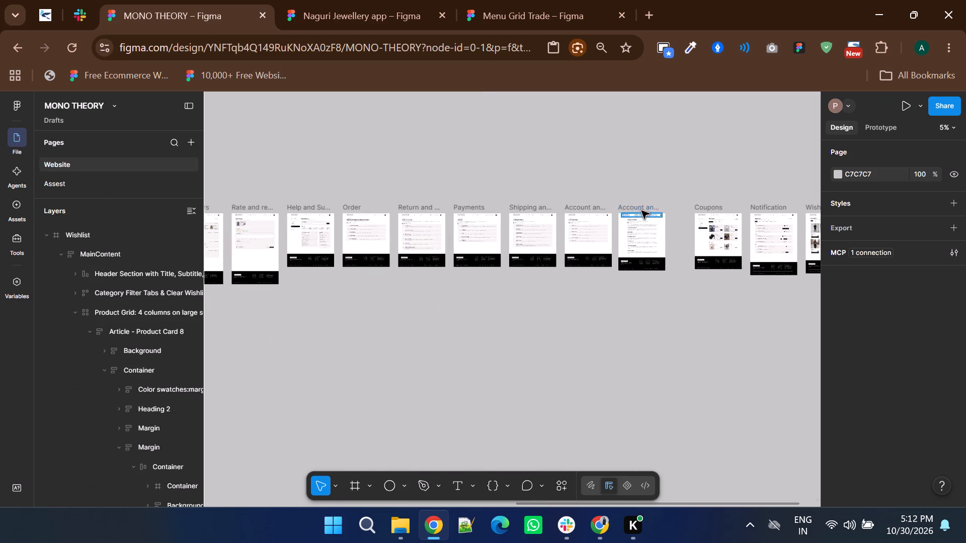
scroll(638, 205, "up", 4, "ctrl")
left_click(556, 242)
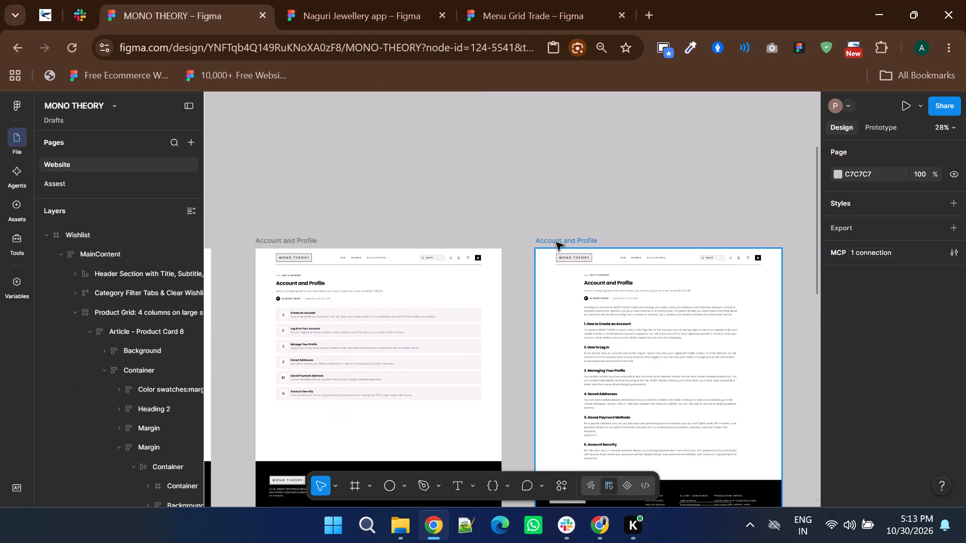
right_click(555, 242)
left_click(590, 139)
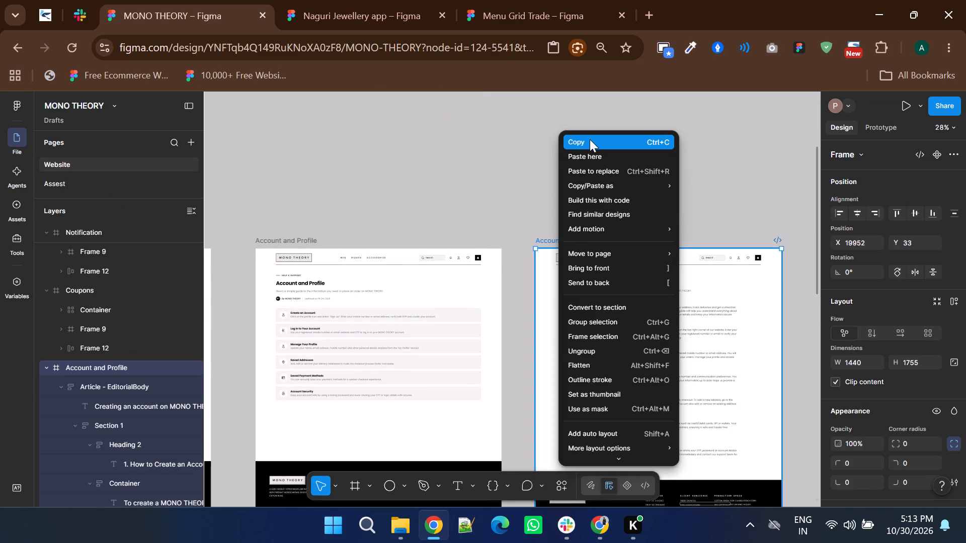
Delete the Account and Profile frame with the numbered help article from the Website page.
left_click(567, 237)
key("Delete")
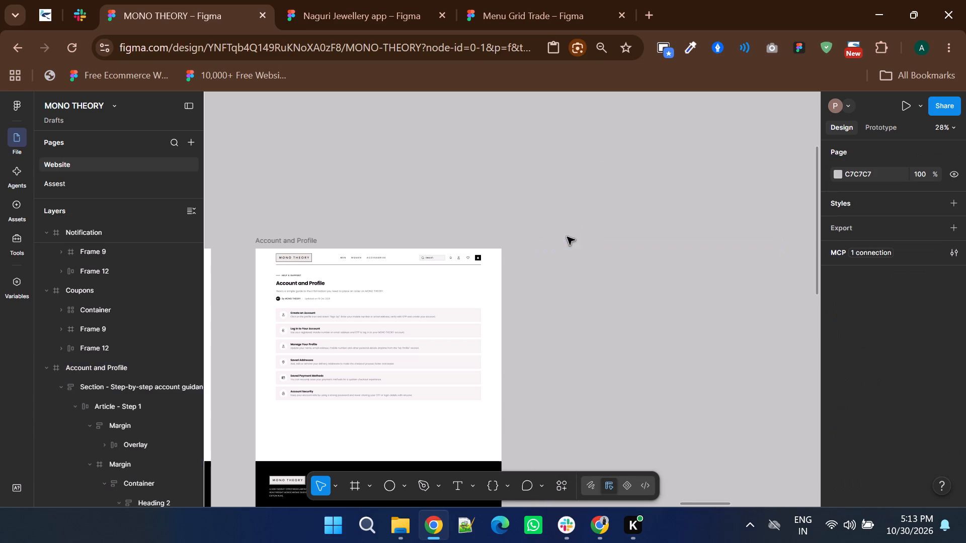
Paste the Account and Profile frame onto the Assest page and place it after the last My Orders frame, top-aligned with the row.
scroll(589, 248, "down", 6, "ctrl")
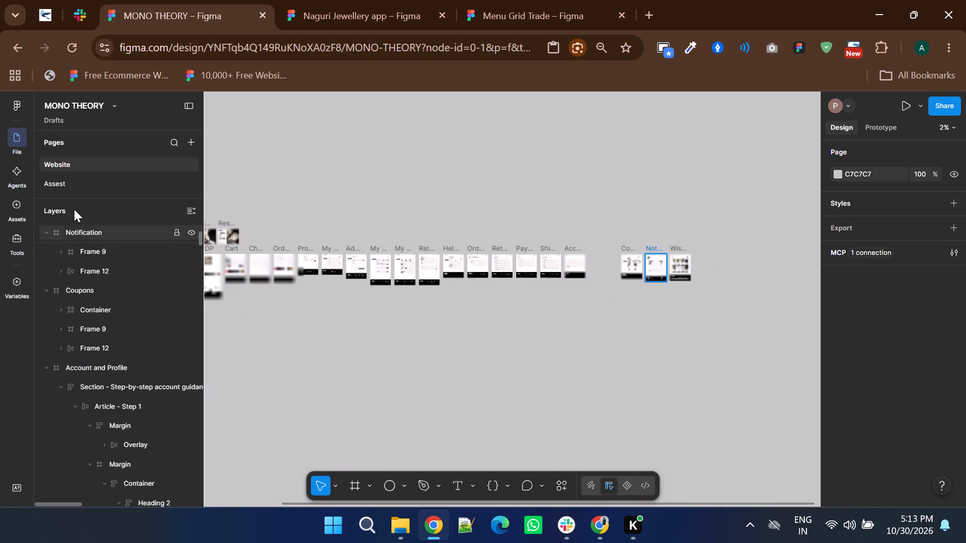
left_click(74, 183)
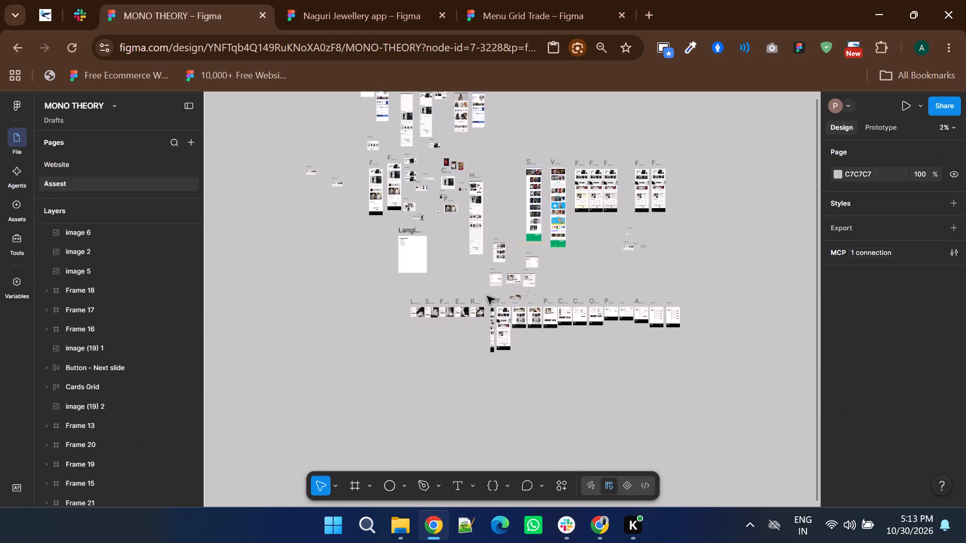
right_click(714, 307)
left_click(732, 314)
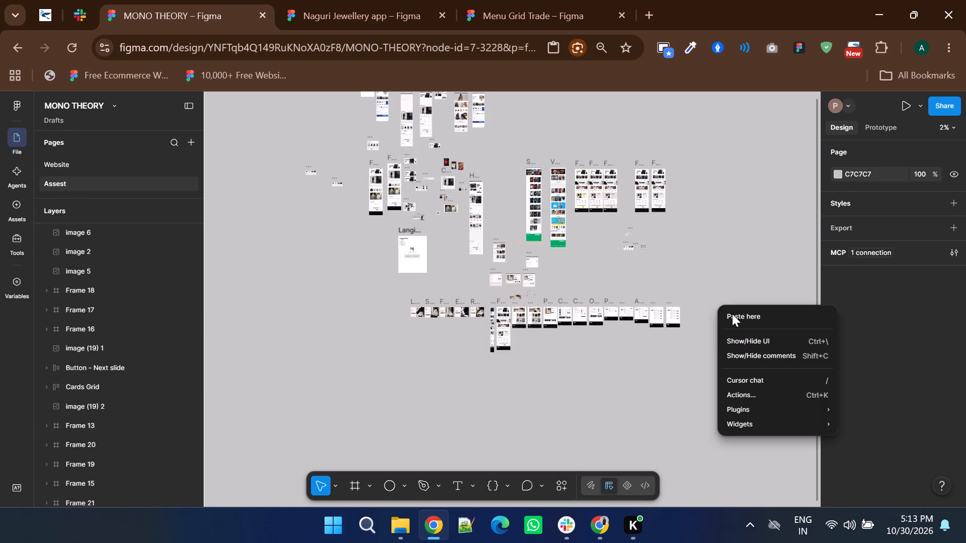
scroll(725, 307, "up", 3, "ctrl")
left_click_drag(712, 294, 666, 299)
left_click(673, 293)
left_click_drag(712, 304, 660, 297)
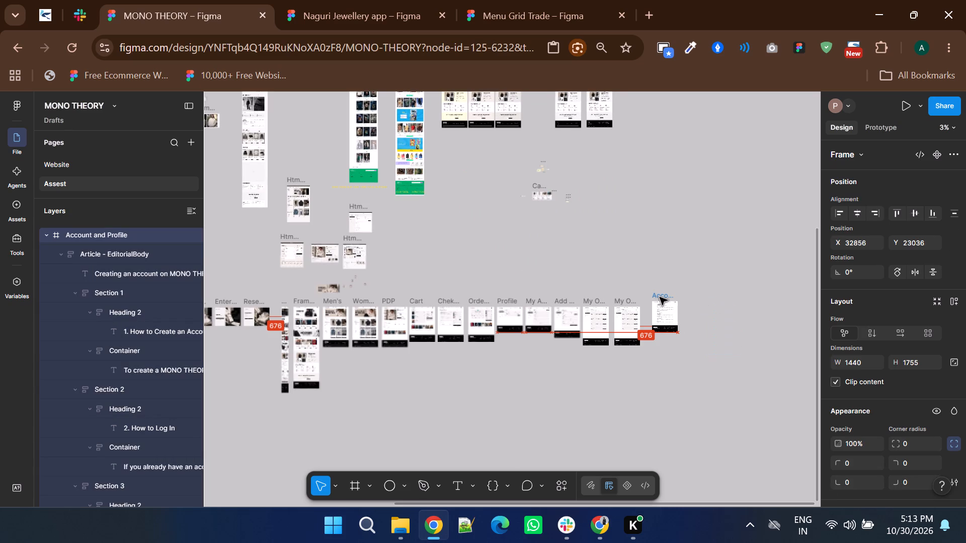
left_click_drag(660, 297, 655, 303)
left_click(648, 275)
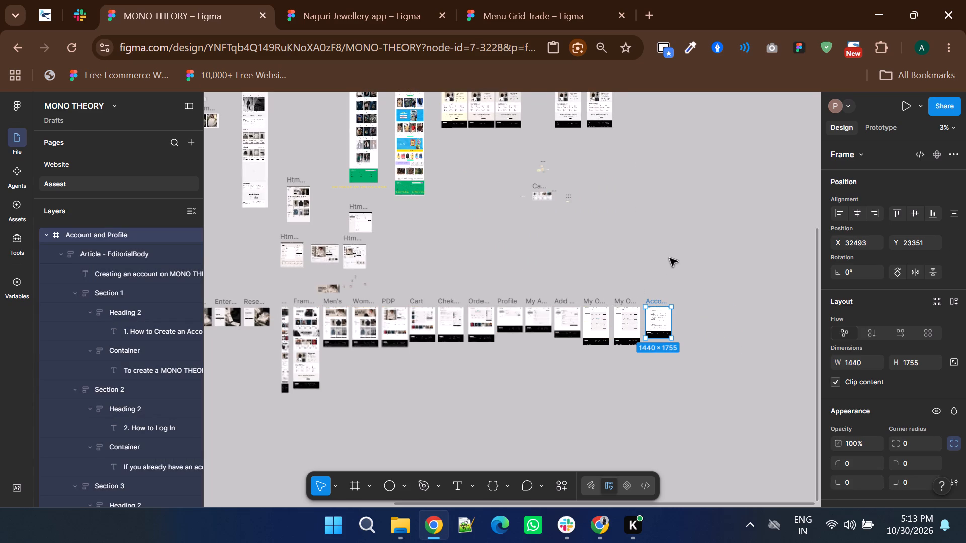
Distribute the Website page's lower row of frames, from the narrow mobile-width frame through Wishlist, with equal horizontal spacing.
scroll(670, 257, "down", 3, "ctrl")
left_click(73, 168)
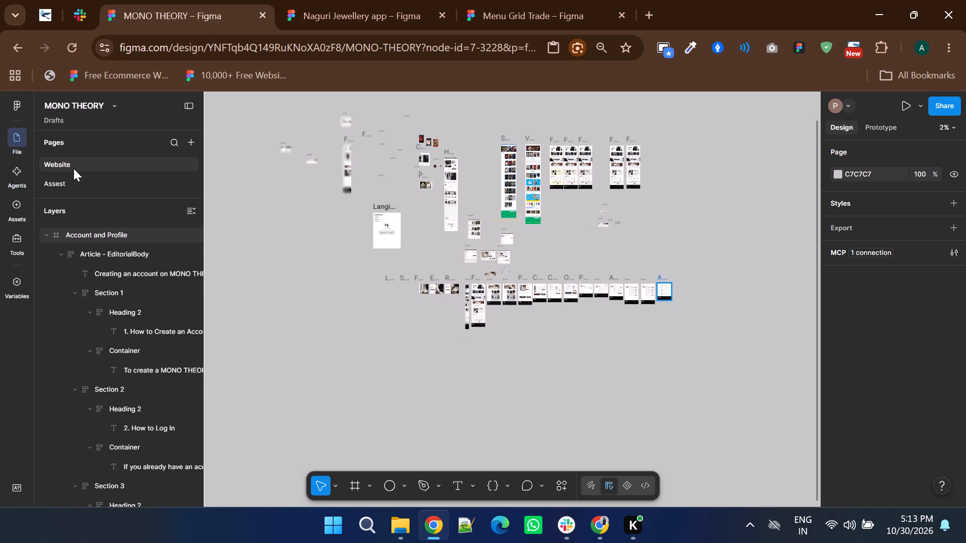
scroll(577, 368, "down", 2, "ctrl")
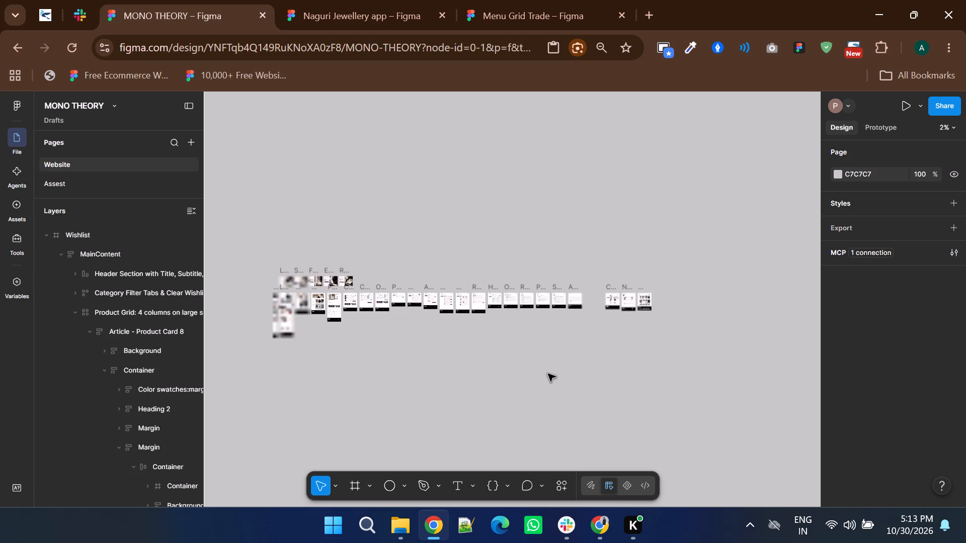
left_click_drag(257, 296, 628, 325)
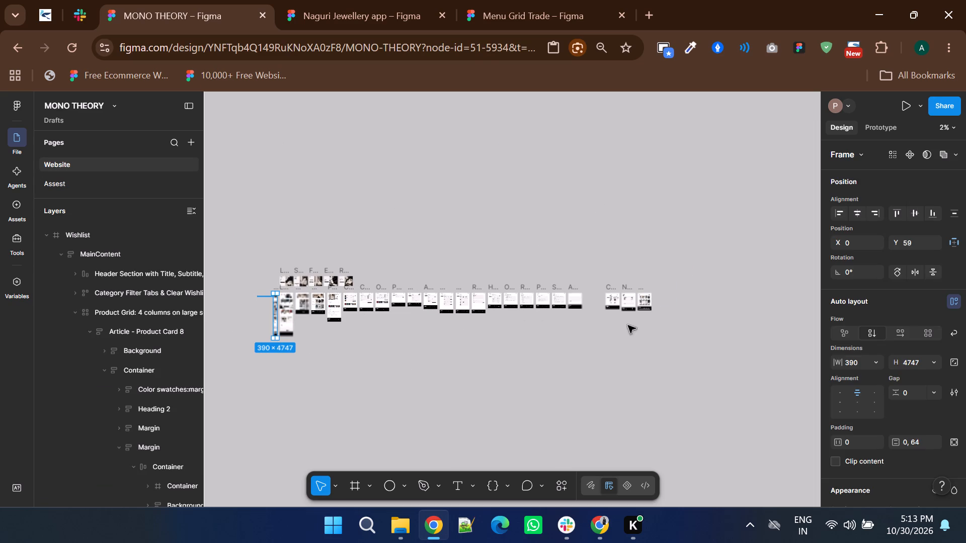
left_click_drag(628, 325, 697, 327)
left_click(578, 398)
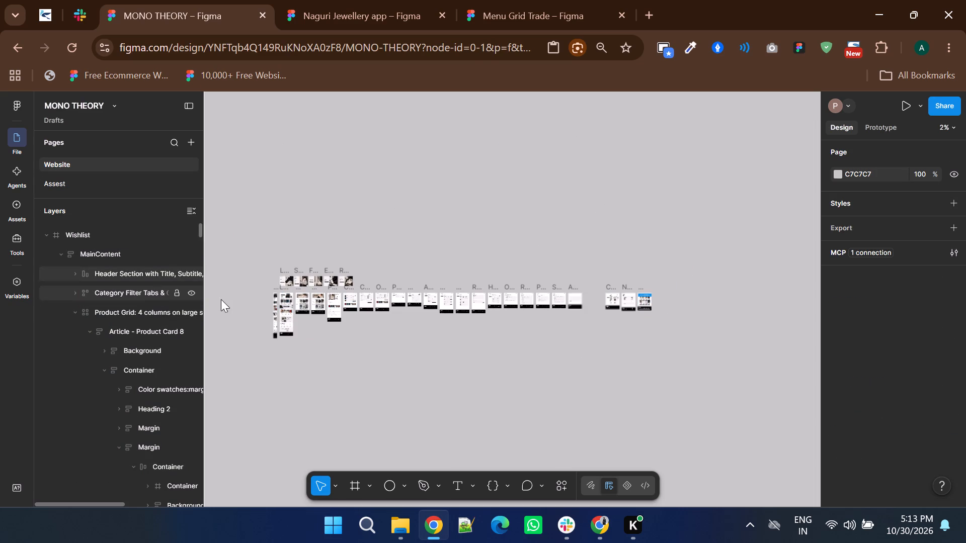
left_click_drag(266, 291, 659, 310)
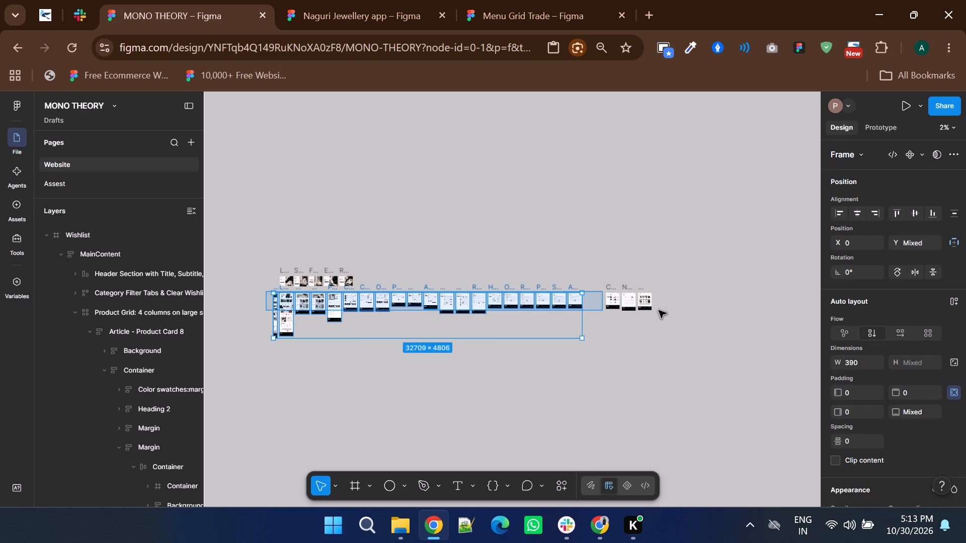
left_click_drag(659, 310, 685, 357)
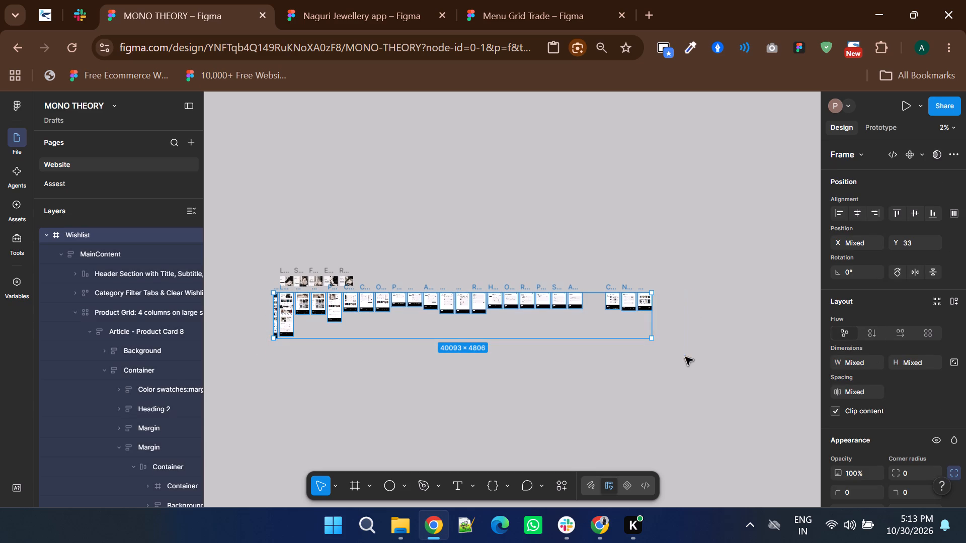
left_click(955, 215)
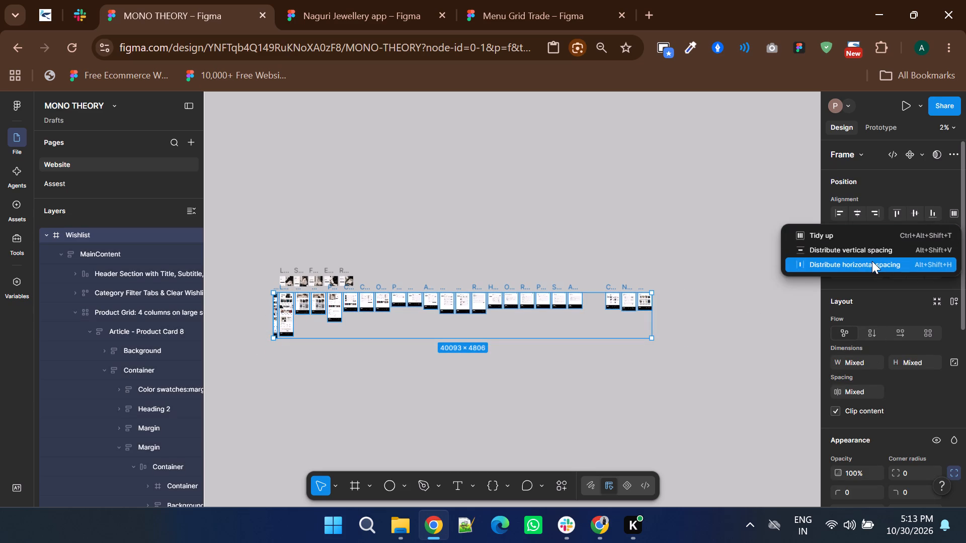
left_click(872, 261)
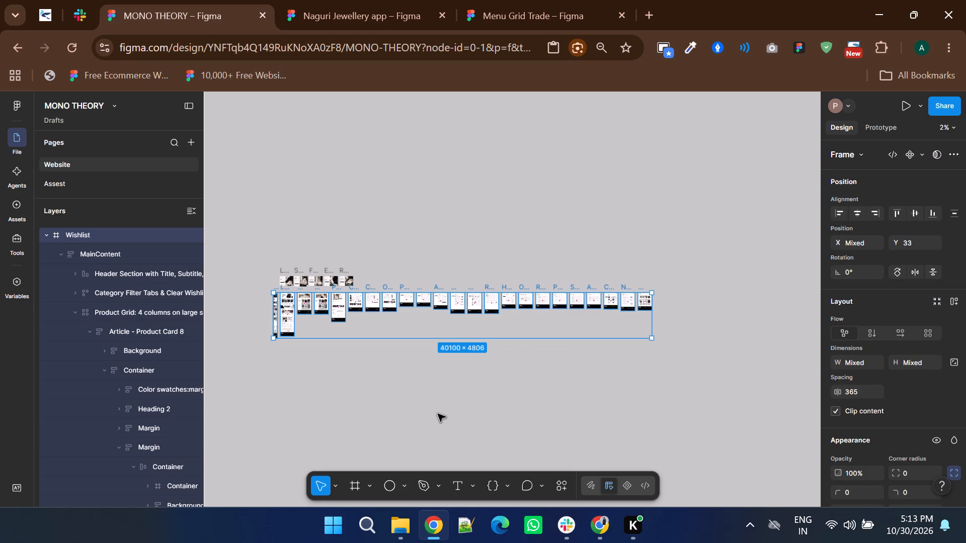
Copy the evenly spaced Website row to the Assest page and position it below the existing row, at about Y 35776.
key("ctrl+c")
left_click(364, 386)
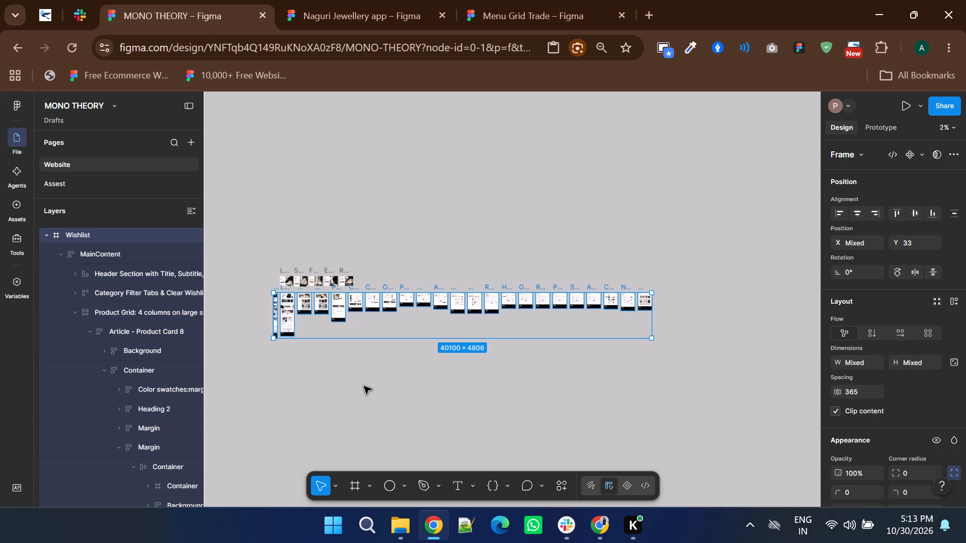
left_click(77, 177)
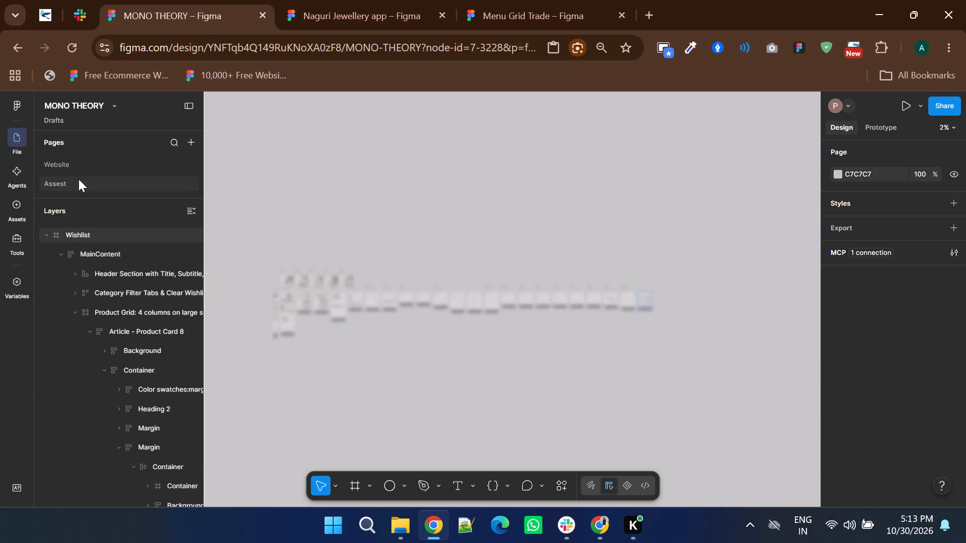
scroll(457, 370, "down", 1)
right_click(388, 321)
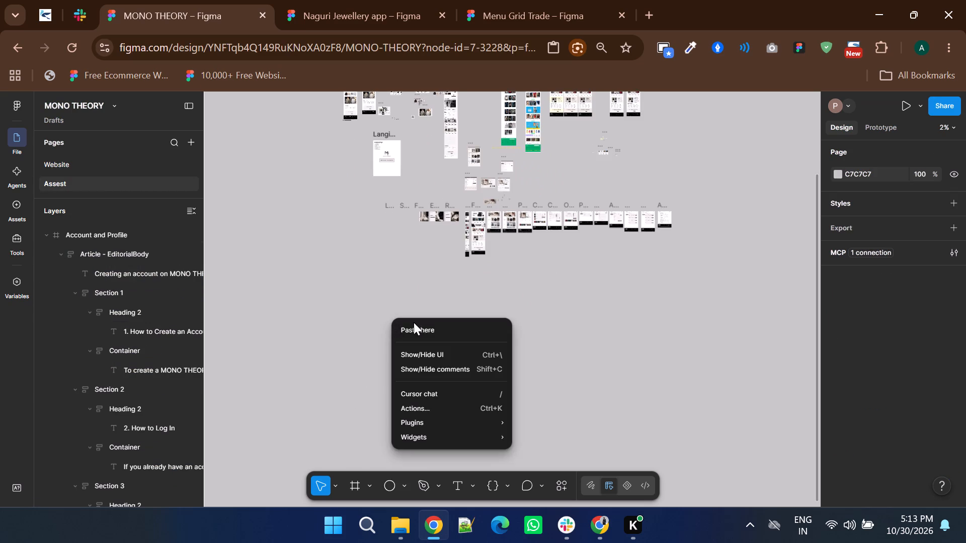
left_click(418, 322)
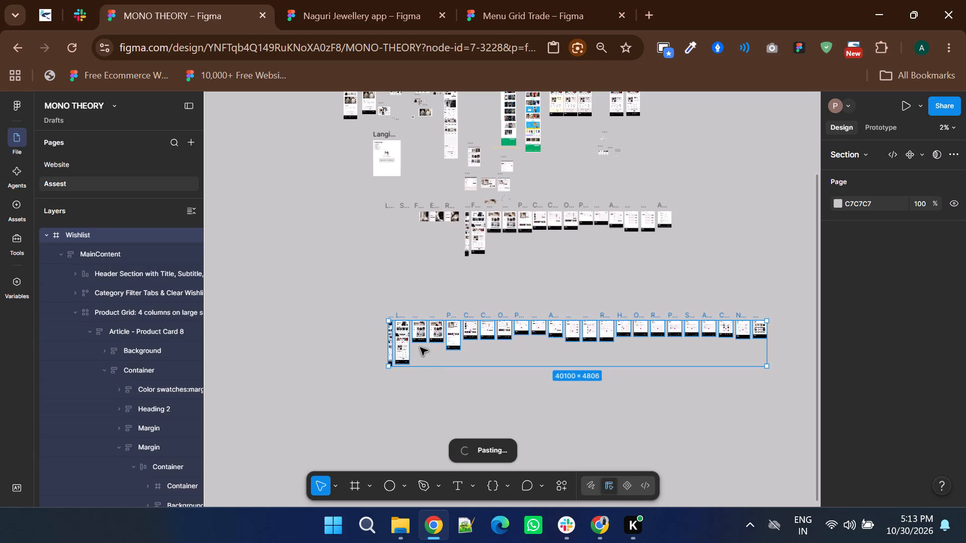
left_click_drag(422, 349, 401, 357)
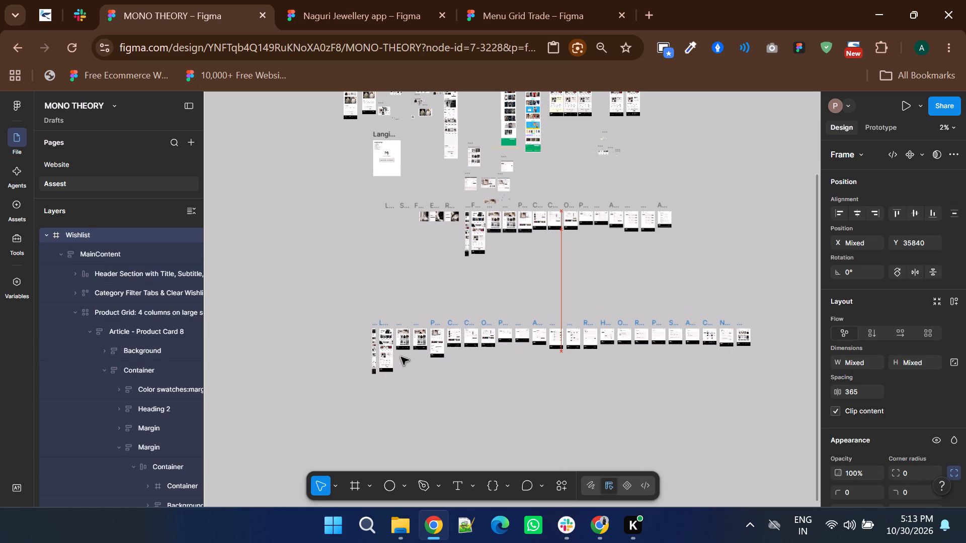
left_click_drag(401, 357, 403, 357)
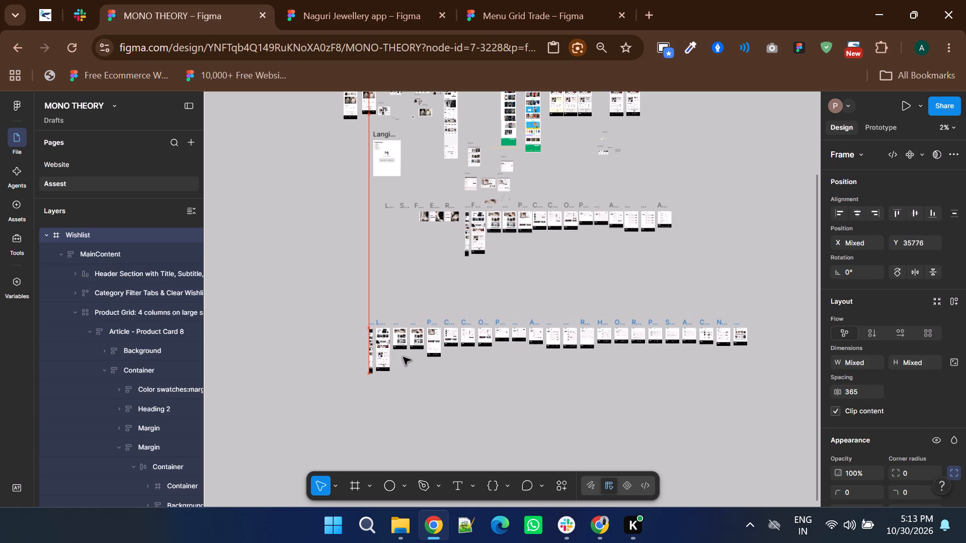
left_click(510, 398)
Add the text "New" in the empty area before the pasted row on the Assest page, with font size 1100.
scroll(510, 398, "up", 2, "shift")
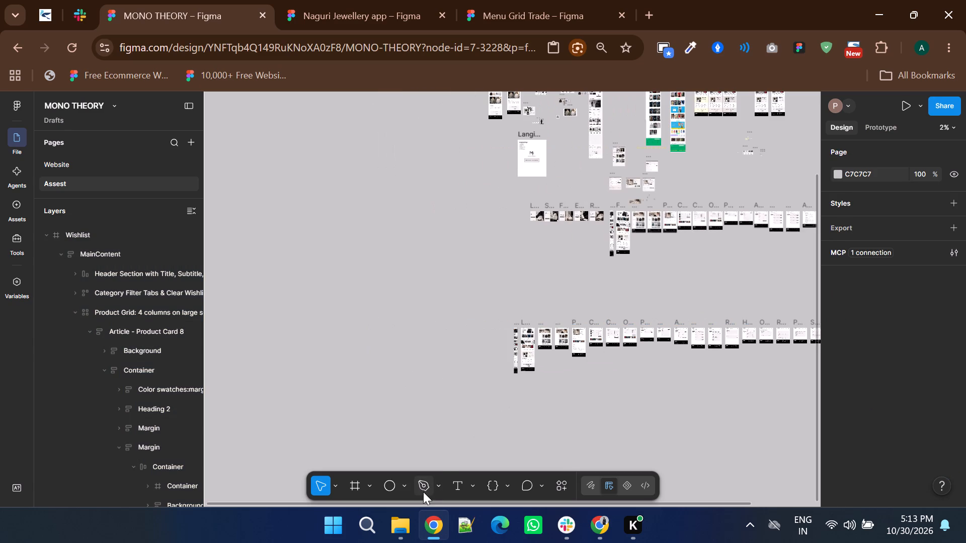
left_click(456, 488)
left_click(395, 343)
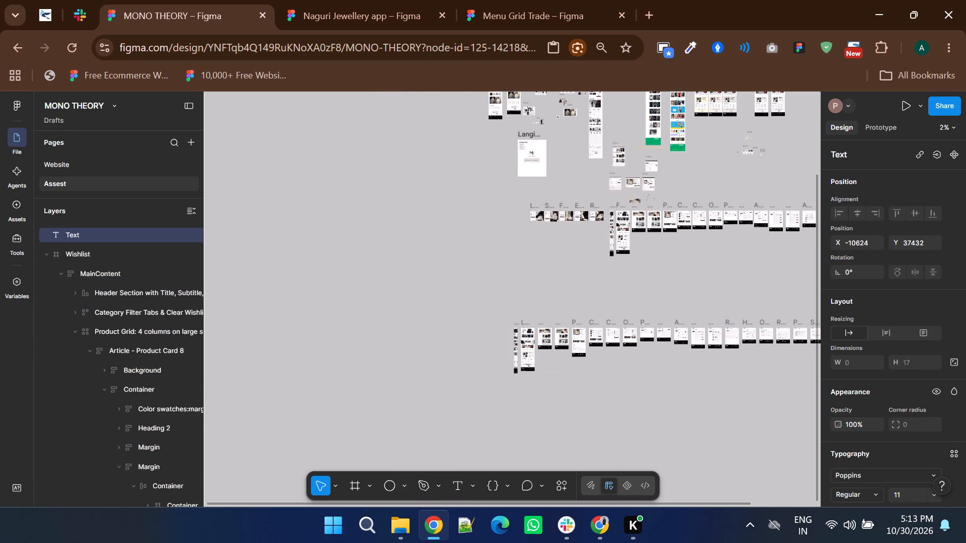
type("New")
key("space")
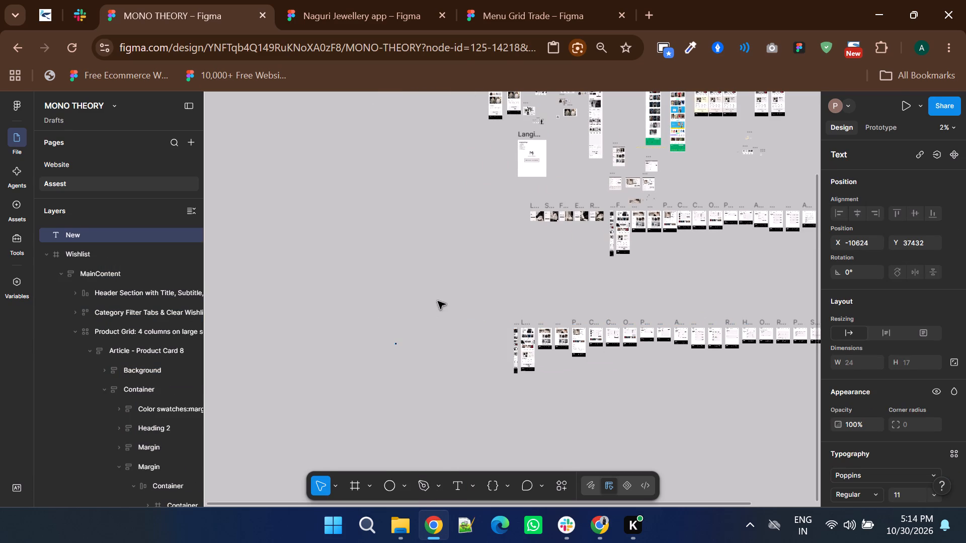
left_click(438, 301)
left_click(916, 496)
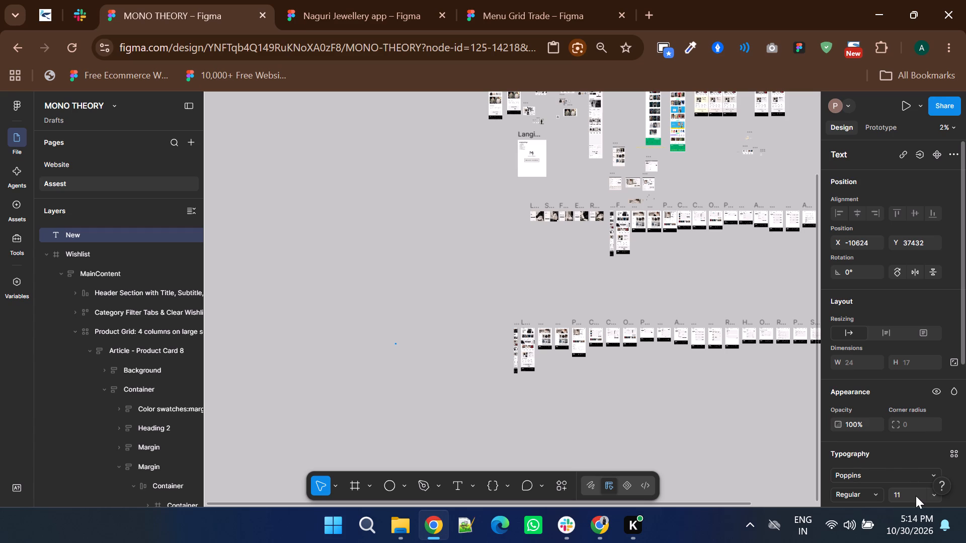
left_click(902, 496)
type("00")
left_click(387, 240)
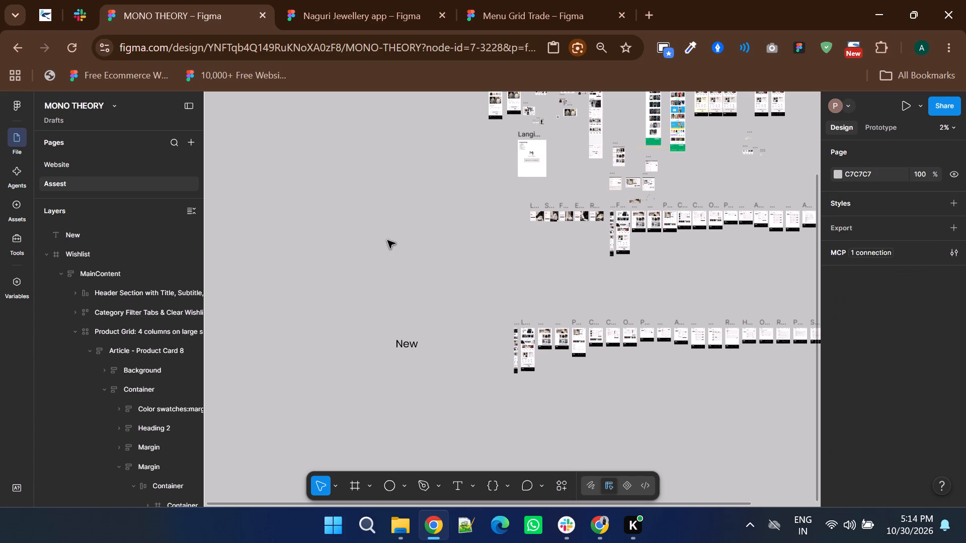
Increase the New text's font size to 11000.
left_click(414, 345)
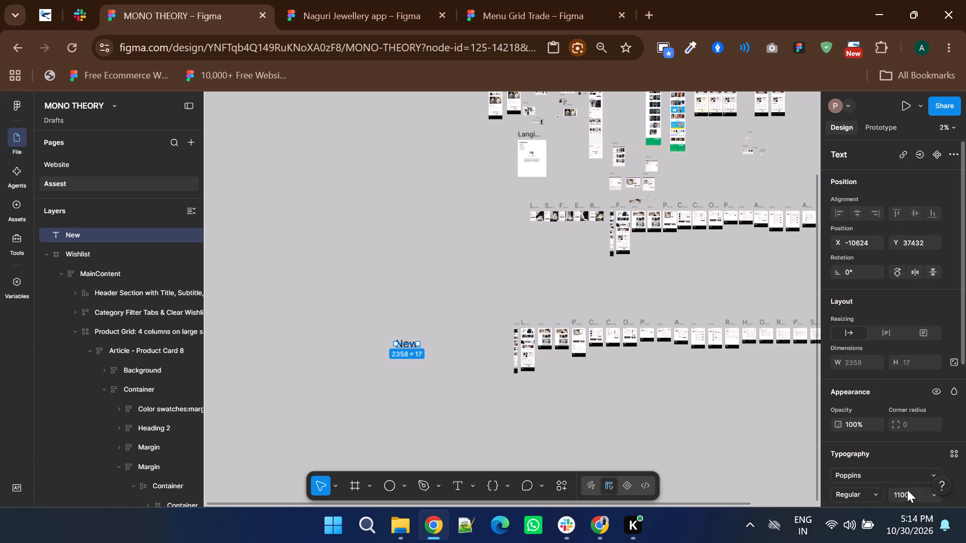
left_click(914, 495)
left_click(914, 495)
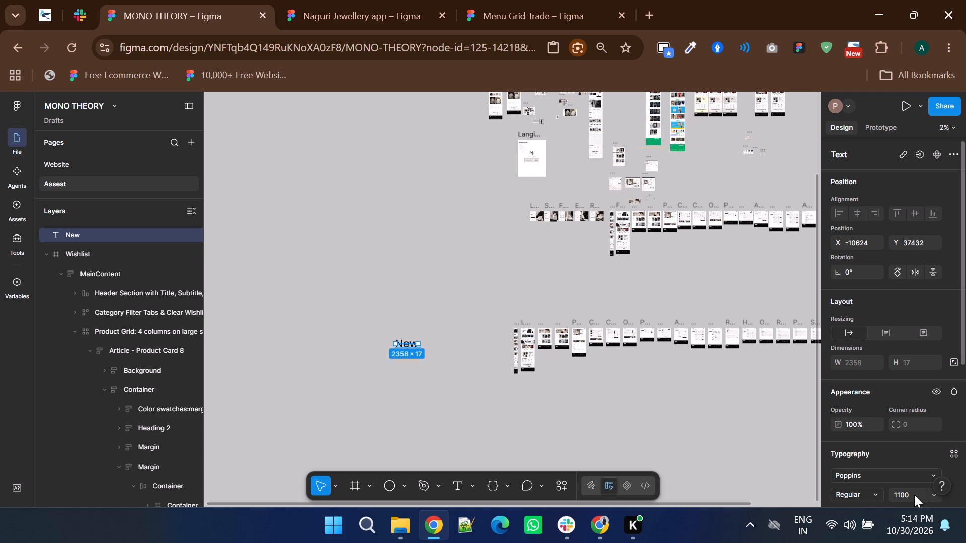
key("0")
left_click(390, 254)
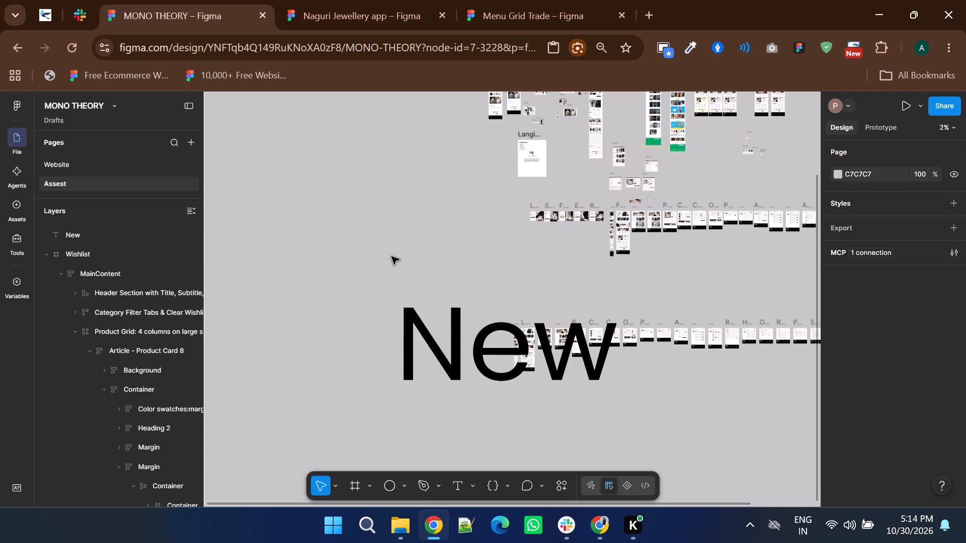
Select the New text with the narrow mobile-width frame and stretch them downward, making the text box about 9544 high.
left_click_drag(515, 359, 416, 332)
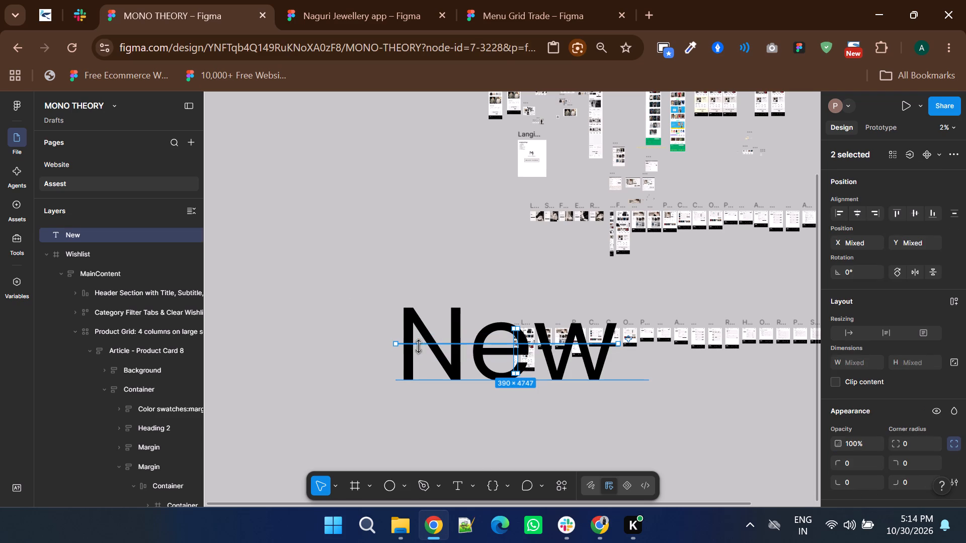
left_click_drag(420, 347, 440, 433)
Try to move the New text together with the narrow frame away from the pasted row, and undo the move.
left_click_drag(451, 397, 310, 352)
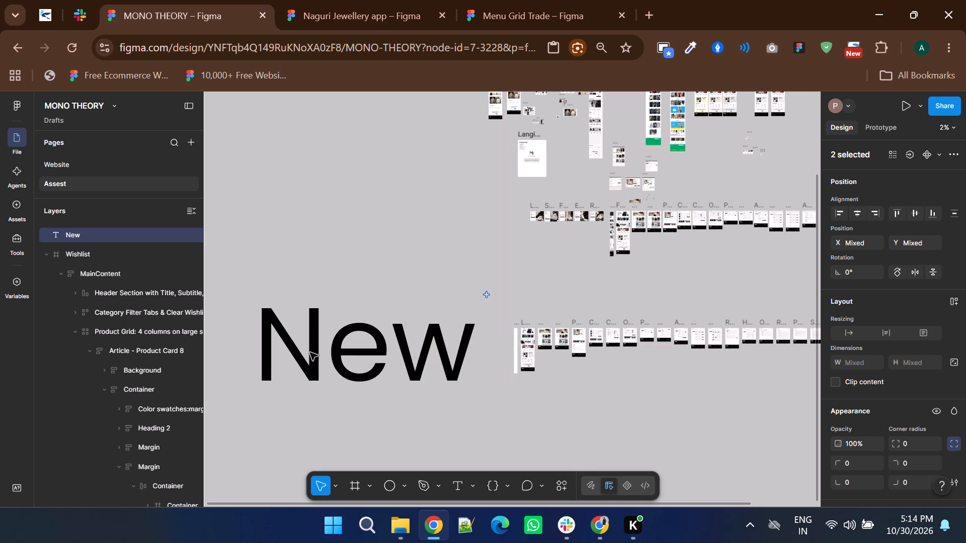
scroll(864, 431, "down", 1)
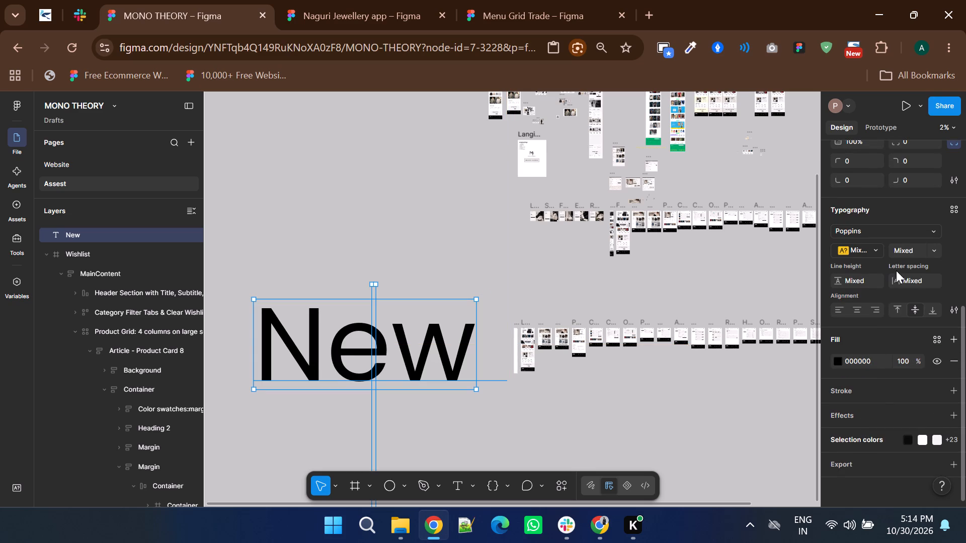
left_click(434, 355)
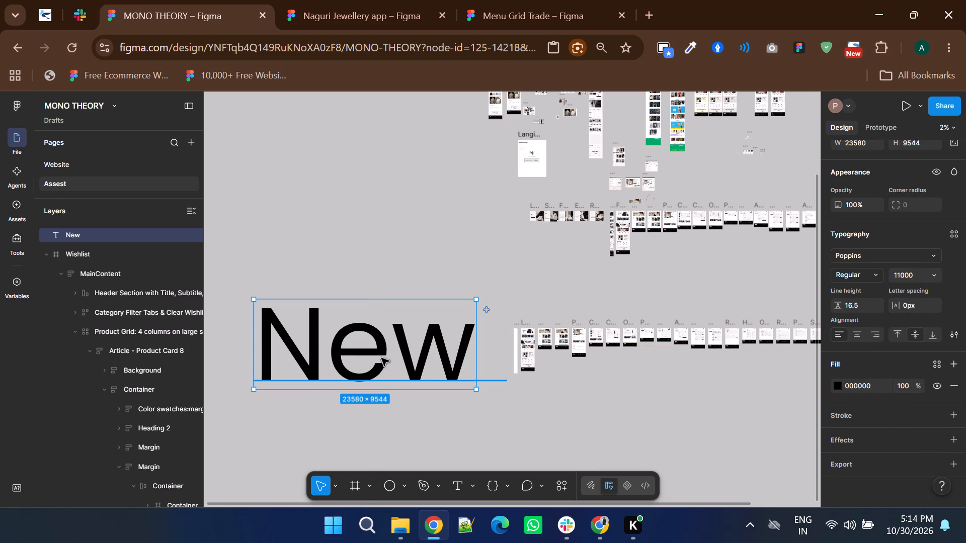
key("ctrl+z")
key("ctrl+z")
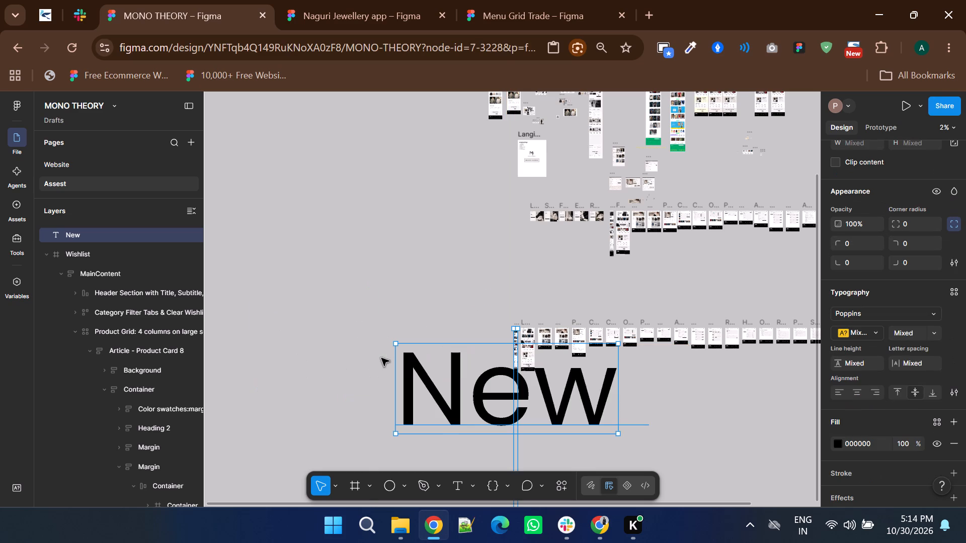
Move only the New text clear of the pasted row, to about X -26900, Y 31724.
left_click(426, 383)
left_click_drag(456, 393, 304, 337)
left_click(388, 352)
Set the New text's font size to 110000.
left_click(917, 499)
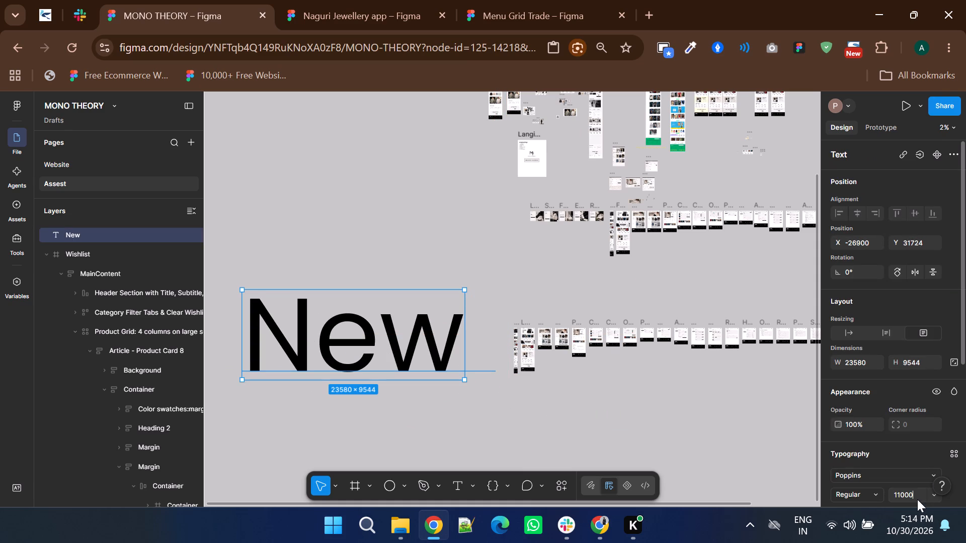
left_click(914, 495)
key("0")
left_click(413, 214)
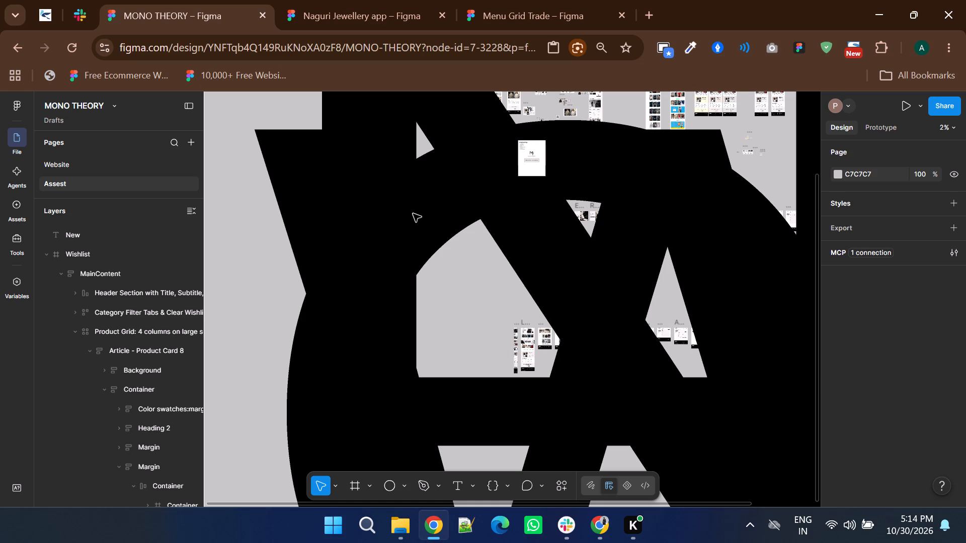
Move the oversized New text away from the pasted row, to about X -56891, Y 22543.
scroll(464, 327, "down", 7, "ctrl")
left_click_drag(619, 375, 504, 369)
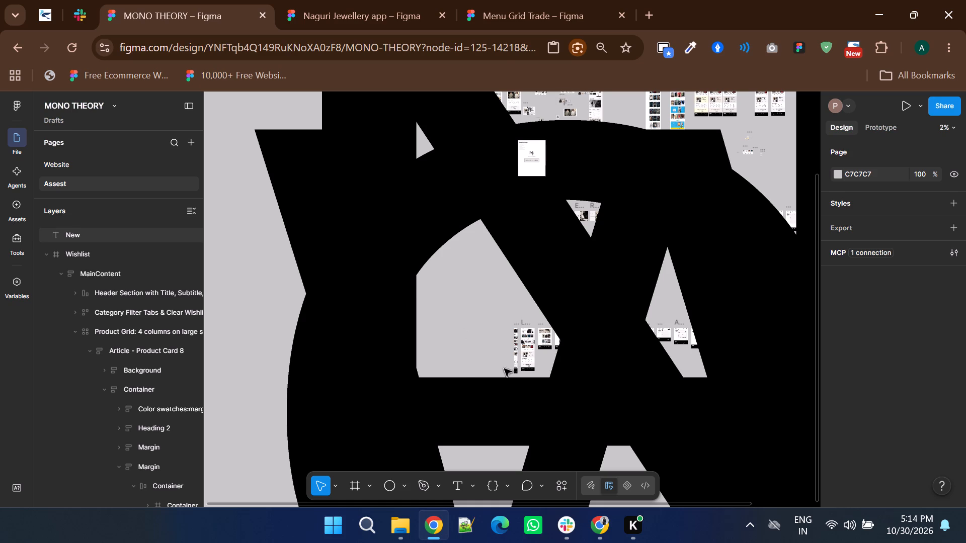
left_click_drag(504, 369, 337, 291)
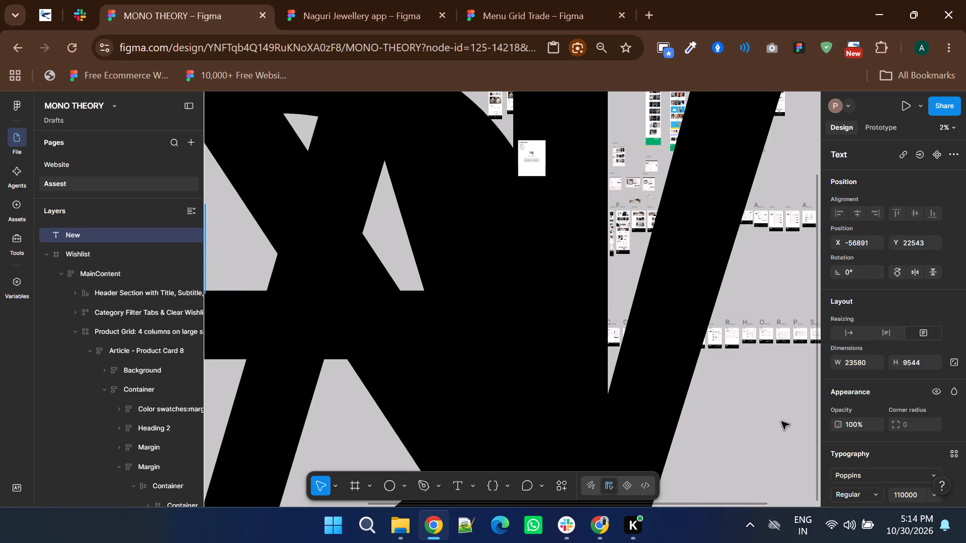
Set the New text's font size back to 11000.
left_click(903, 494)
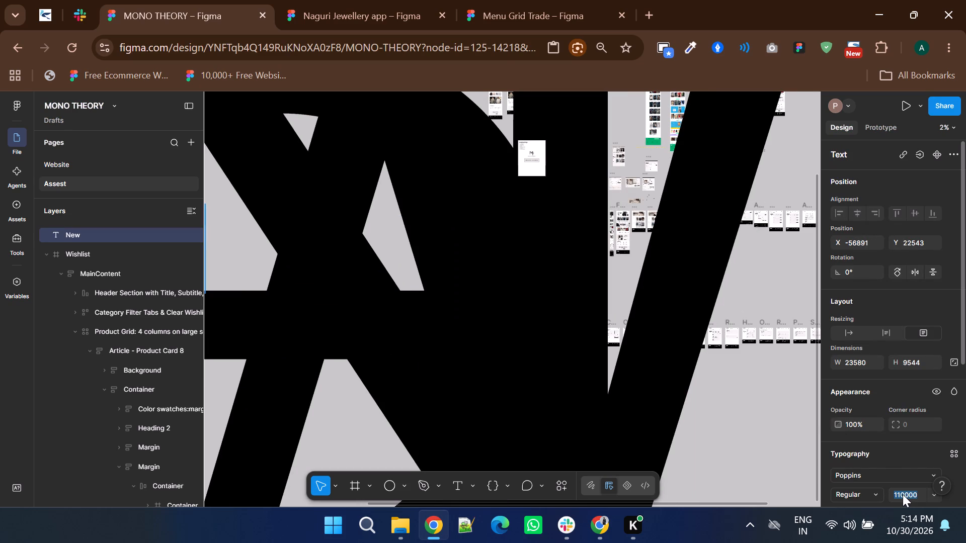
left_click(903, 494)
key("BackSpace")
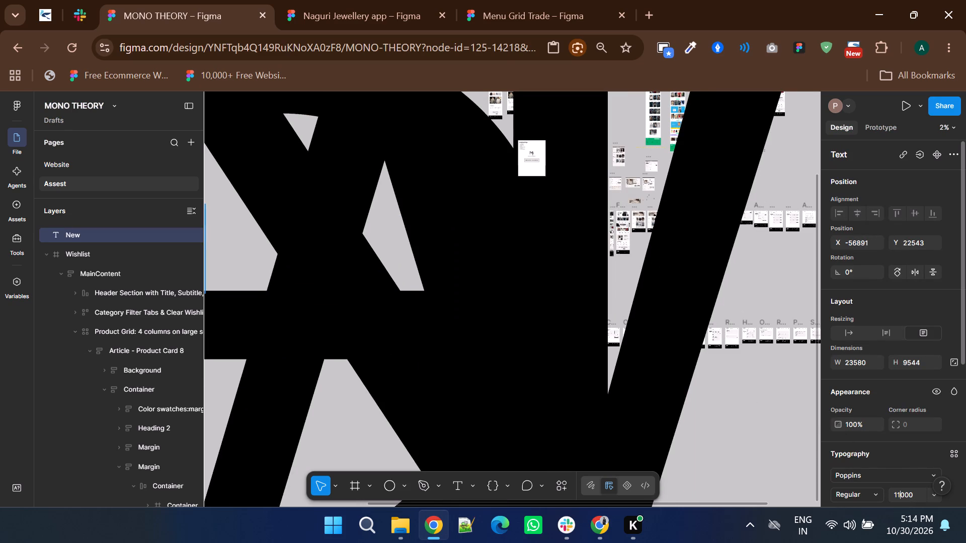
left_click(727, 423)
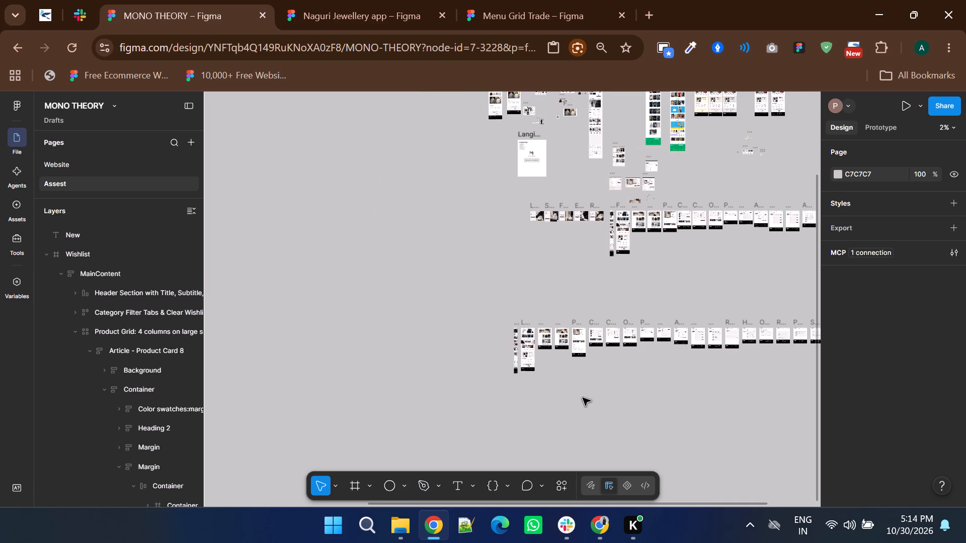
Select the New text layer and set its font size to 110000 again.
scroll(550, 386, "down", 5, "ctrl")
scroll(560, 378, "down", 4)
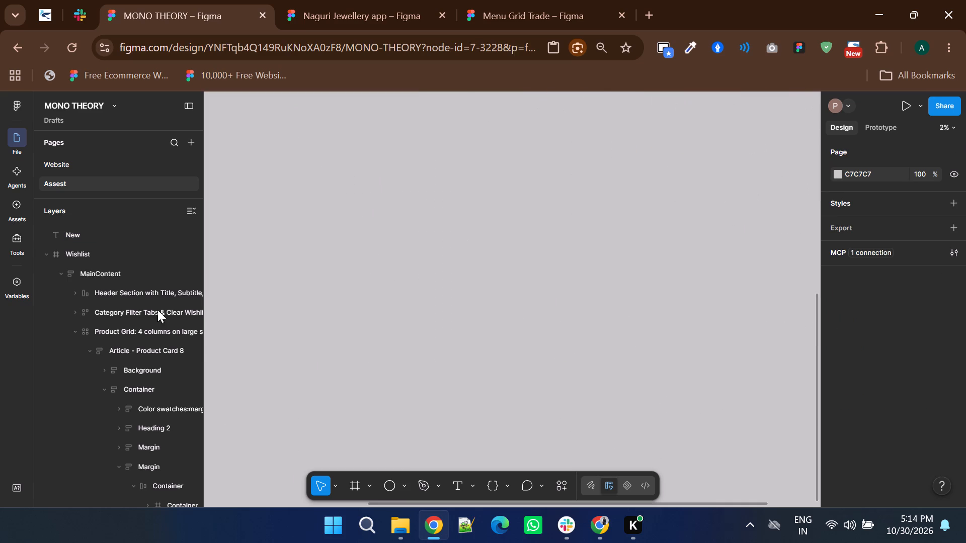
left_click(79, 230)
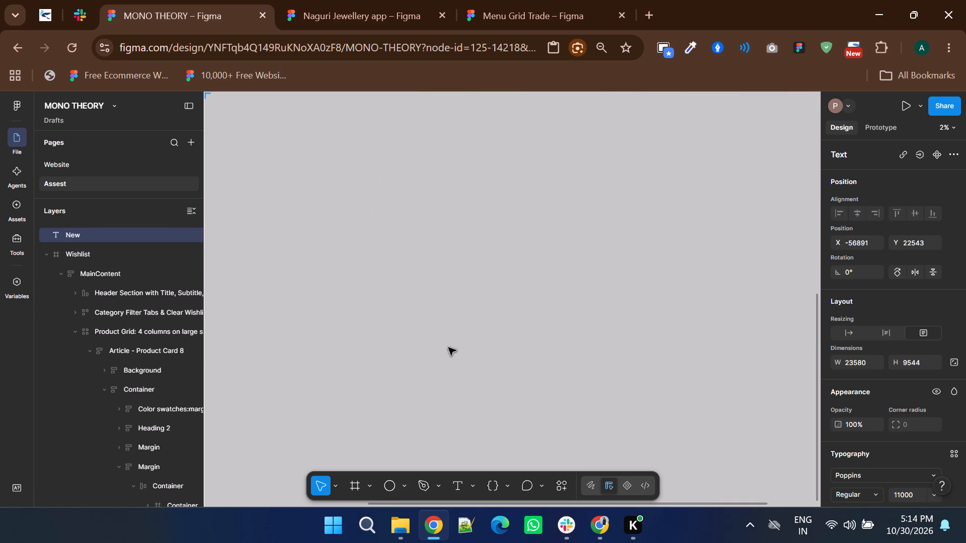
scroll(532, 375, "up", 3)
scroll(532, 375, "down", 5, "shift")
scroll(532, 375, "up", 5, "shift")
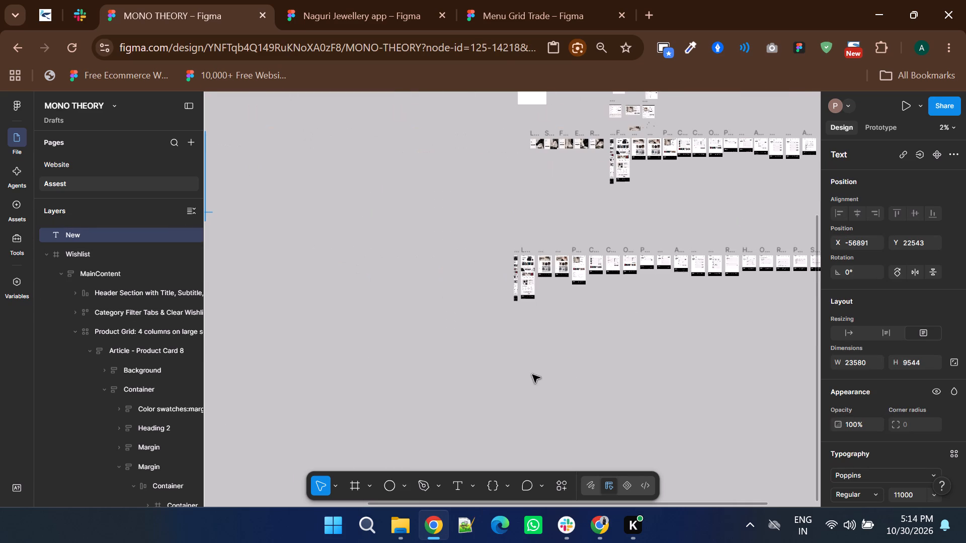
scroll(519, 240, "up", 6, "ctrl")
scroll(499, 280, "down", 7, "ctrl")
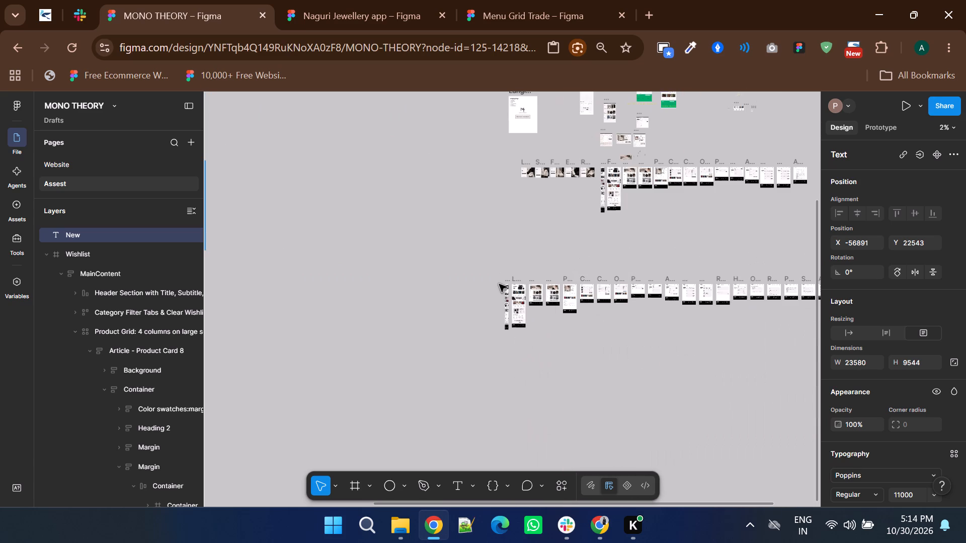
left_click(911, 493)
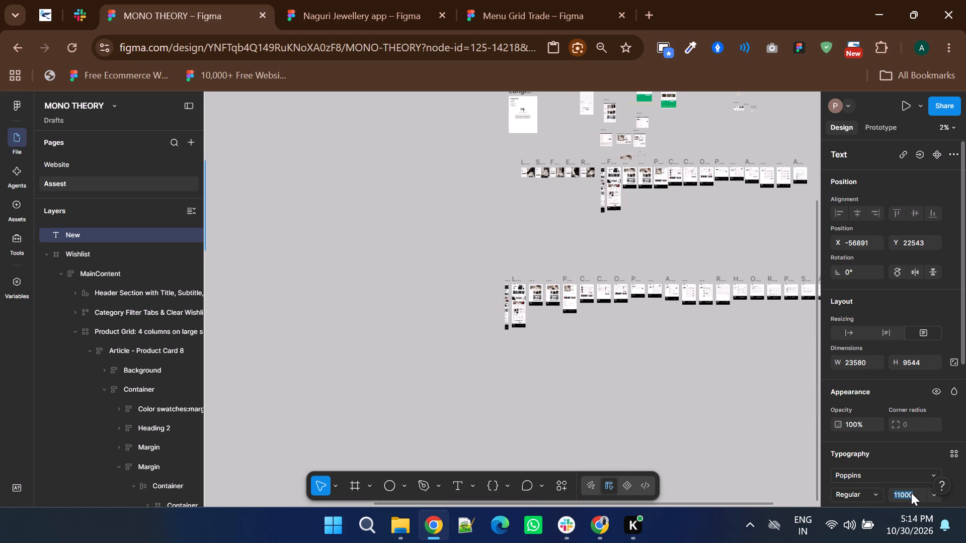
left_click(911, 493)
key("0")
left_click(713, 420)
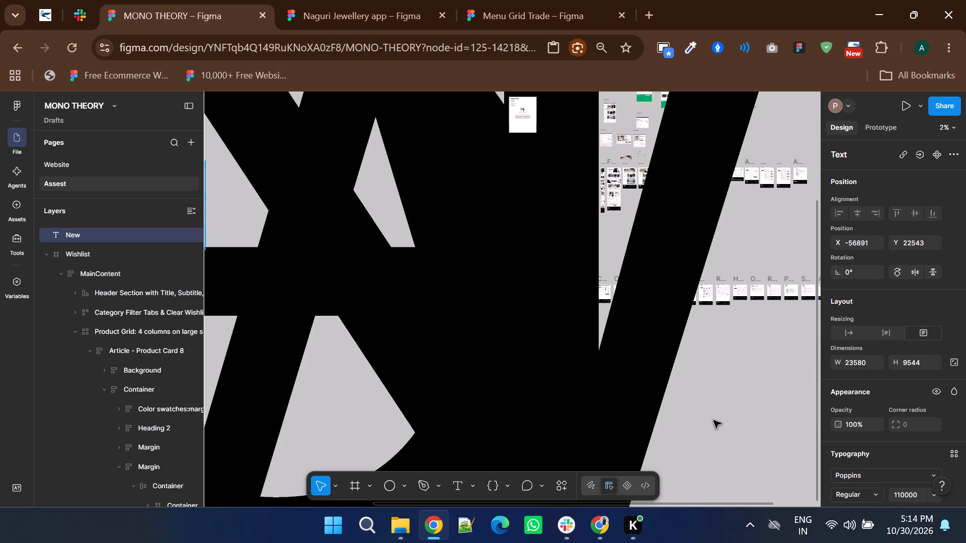
Delete the oversized New text layer from the Assest page.
scroll(591, 370, "down", 6, "ctrl")
left_click_drag(591, 370, 520, 305)
left_click(723, 382)
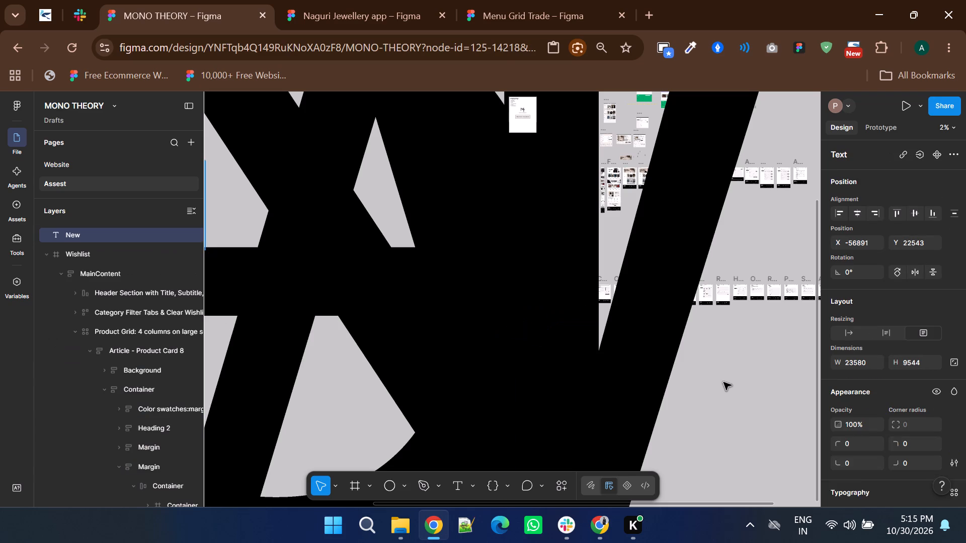
left_click(521, 418)
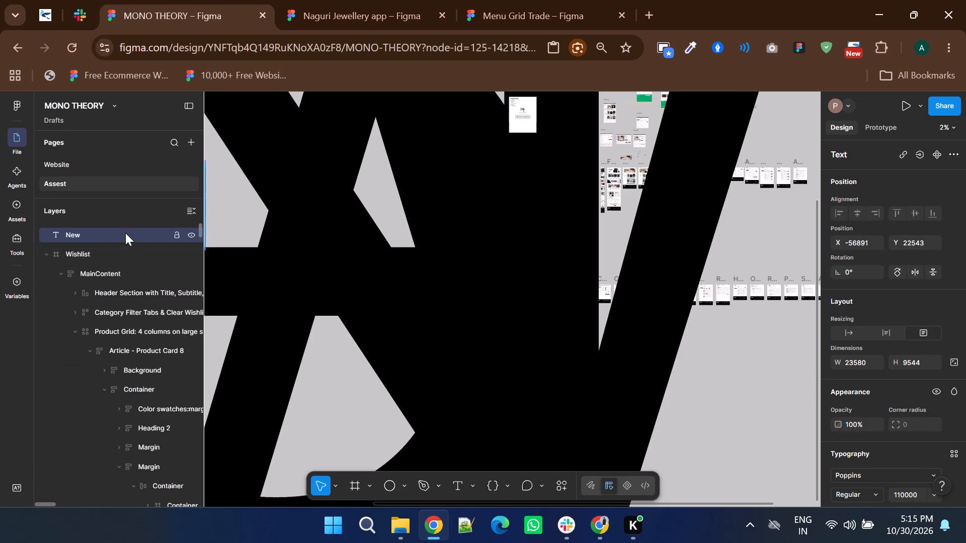
left_click(125, 233)
key("Delete")
Add a fresh text object reading "New" in the empty area beside the start of the pasted row.
scroll(467, 335, "up", 2, "ctrl")
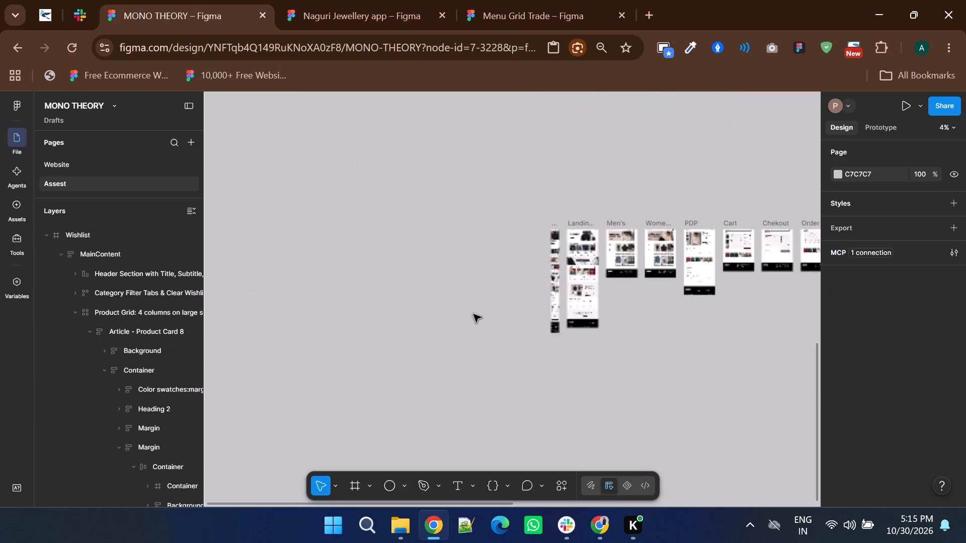
scroll(473, 314, "up", 1, "ctrl")
left_click(440, 480)
left_click(463, 486)
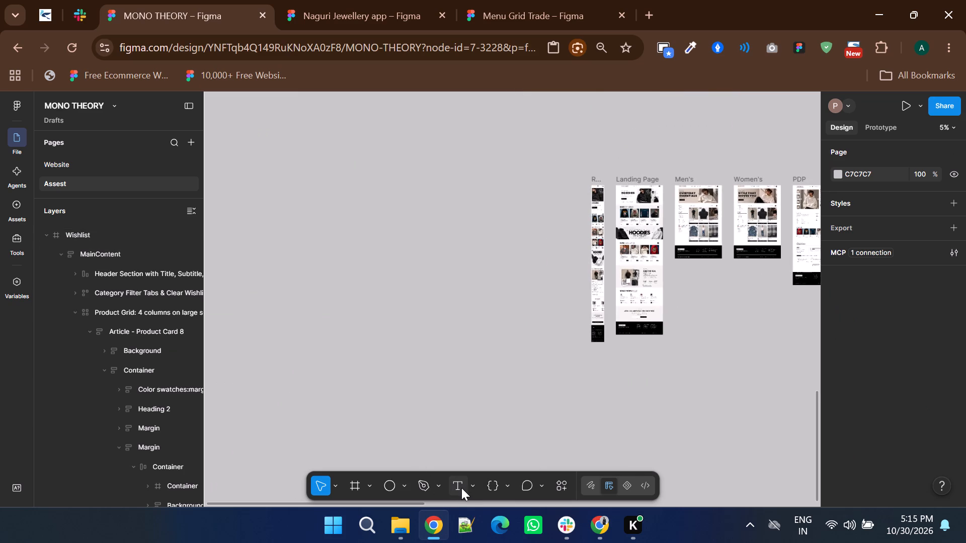
left_click(461, 488)
left_click(424, 254)
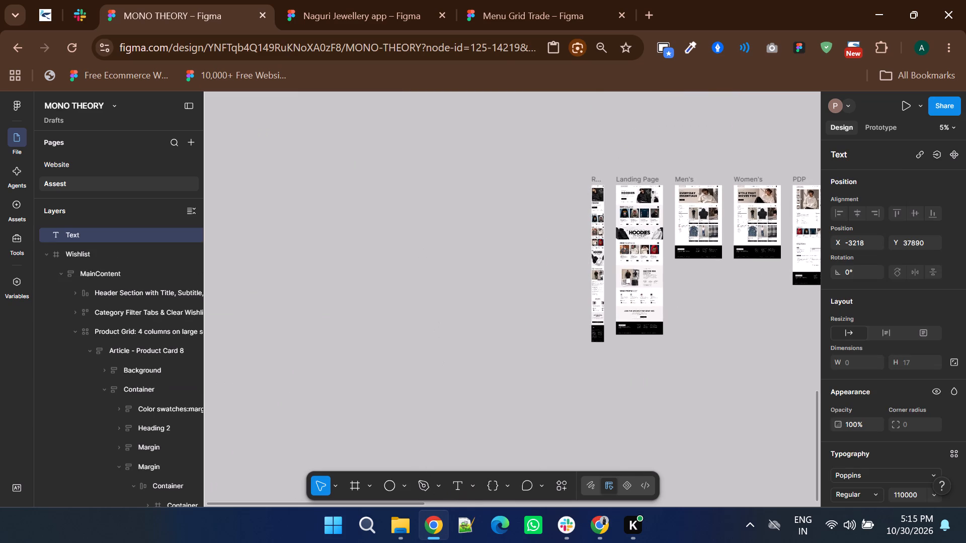
type("New")
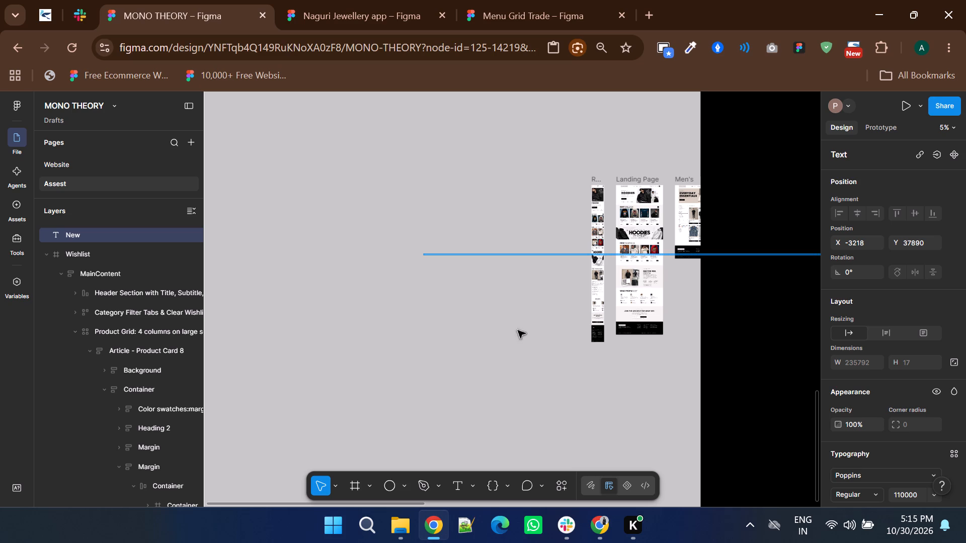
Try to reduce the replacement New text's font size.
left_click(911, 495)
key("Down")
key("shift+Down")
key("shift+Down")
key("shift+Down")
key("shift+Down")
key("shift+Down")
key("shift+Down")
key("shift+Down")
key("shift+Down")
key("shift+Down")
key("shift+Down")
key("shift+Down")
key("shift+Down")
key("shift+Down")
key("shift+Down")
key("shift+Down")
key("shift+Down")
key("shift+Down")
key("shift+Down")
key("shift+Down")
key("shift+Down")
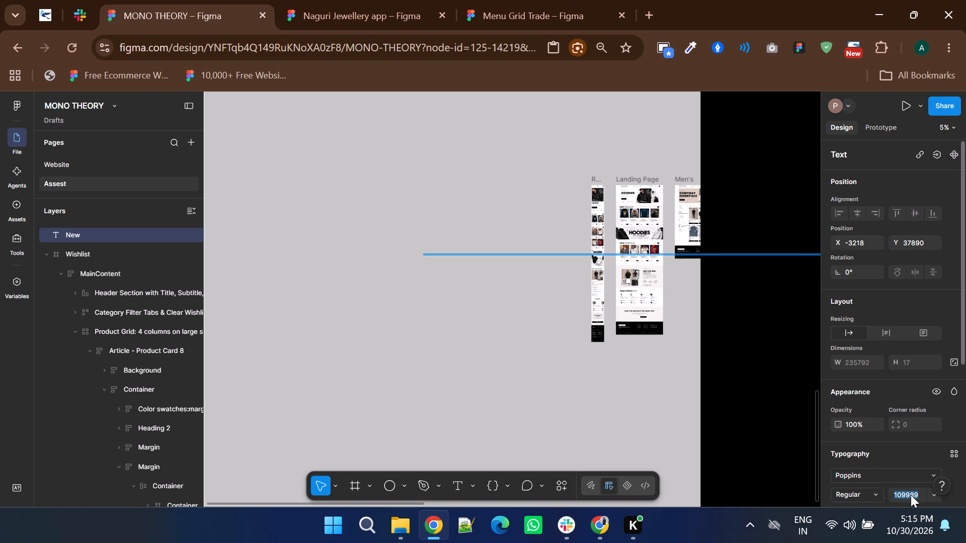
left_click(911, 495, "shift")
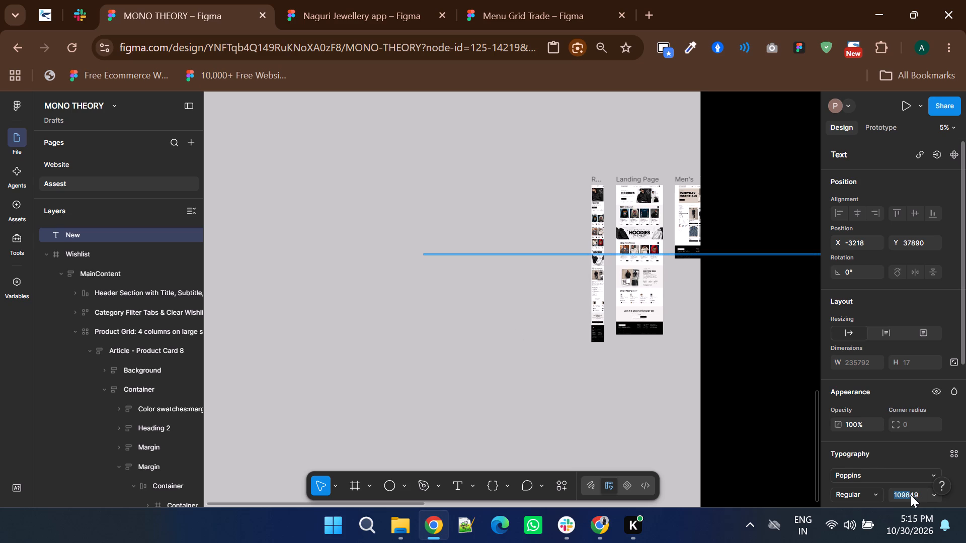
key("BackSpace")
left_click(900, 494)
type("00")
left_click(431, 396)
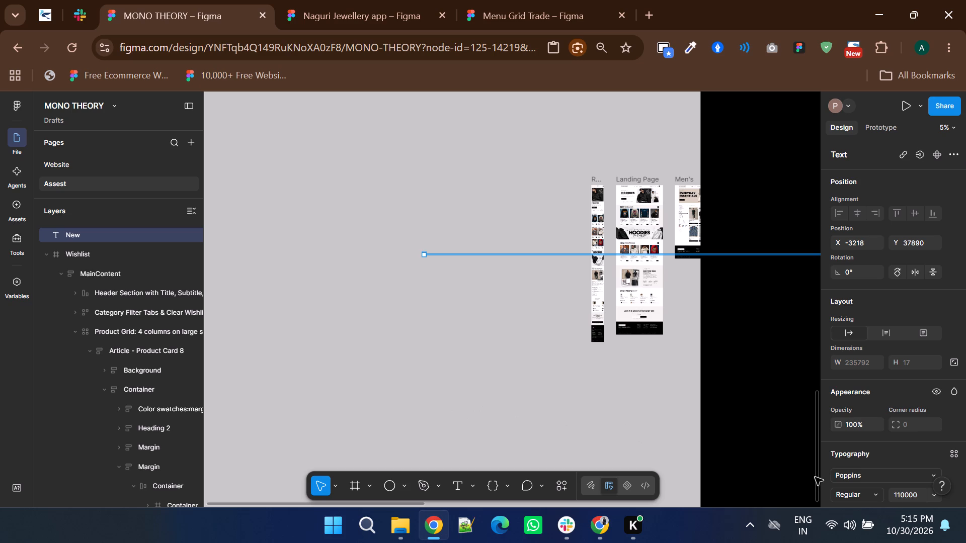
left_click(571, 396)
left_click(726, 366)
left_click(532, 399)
Set the New text's font size to 4009.
left_click(912, 495)
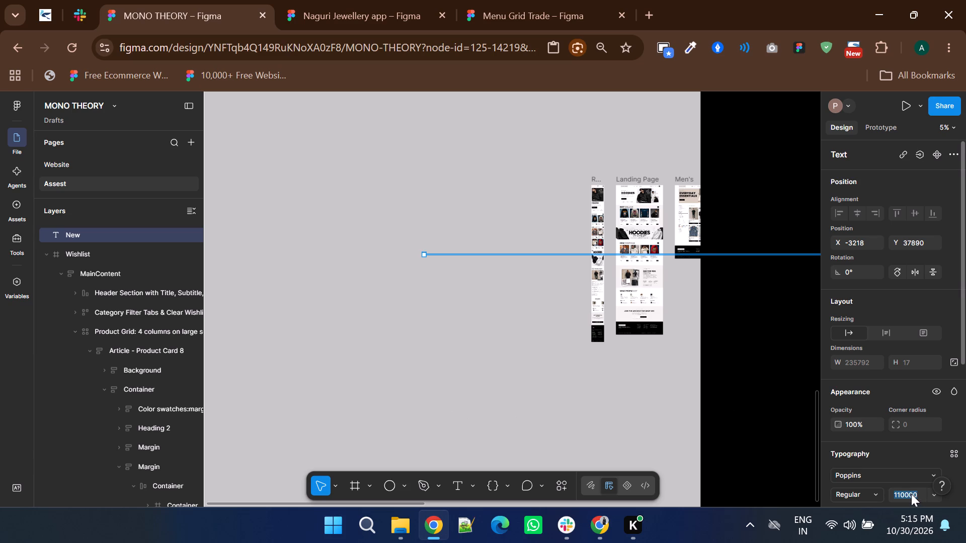
key("0")
type("4009")
left_click(457, 399)
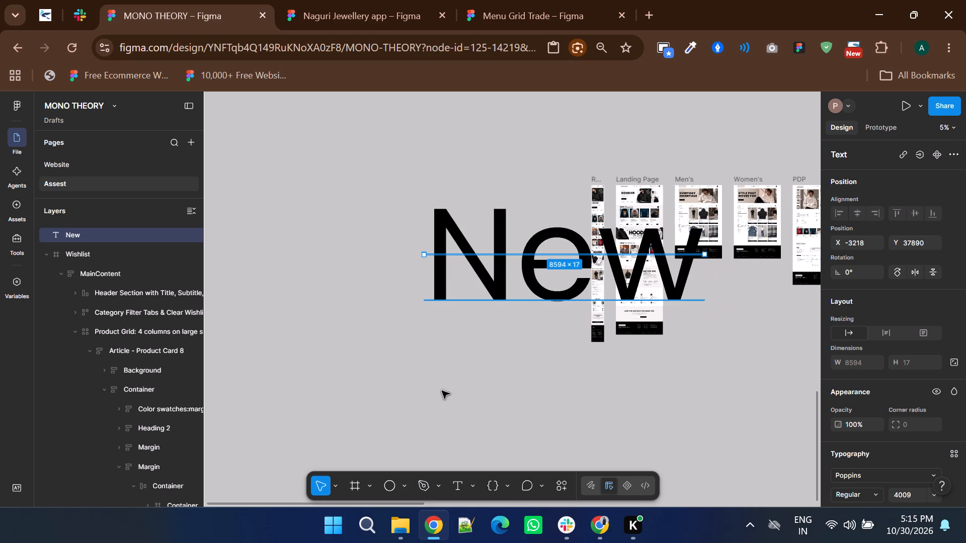
Stretch the New text box downward to about 2134 high.
scroll(426, 384, "down", 1, "ctrl")
scroll(467, 311, "up", 2, "ctrl")
left_click_drag(494, 316, 315, 316)
left_click_drag(480, 306, 288, 276)
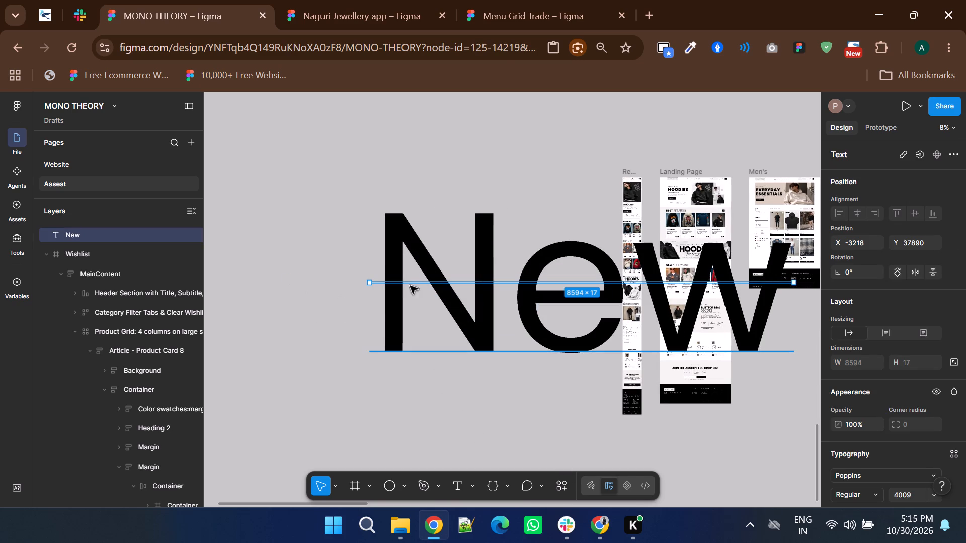
left_click_drag(410, 284, 430, 387)
Move the New text clear of the pasted row's first frame, to about X -7947, Y 37112.
left_click_drag(468, 321, 292, 256)
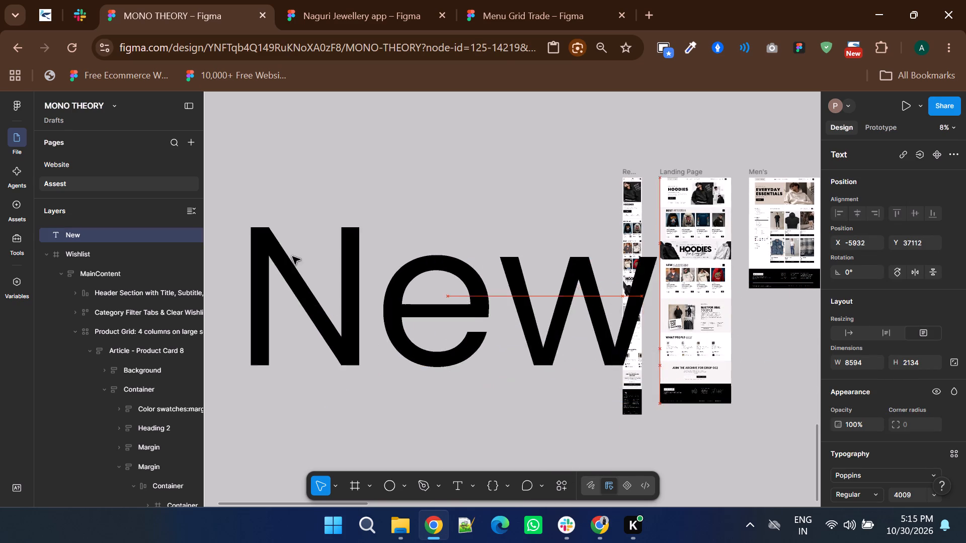
left_click_drag(292, 256, 281, 254)
scroll(411, 282, "down", 2, "ctrl")
left_click_drag(411, 282, 390, 287)
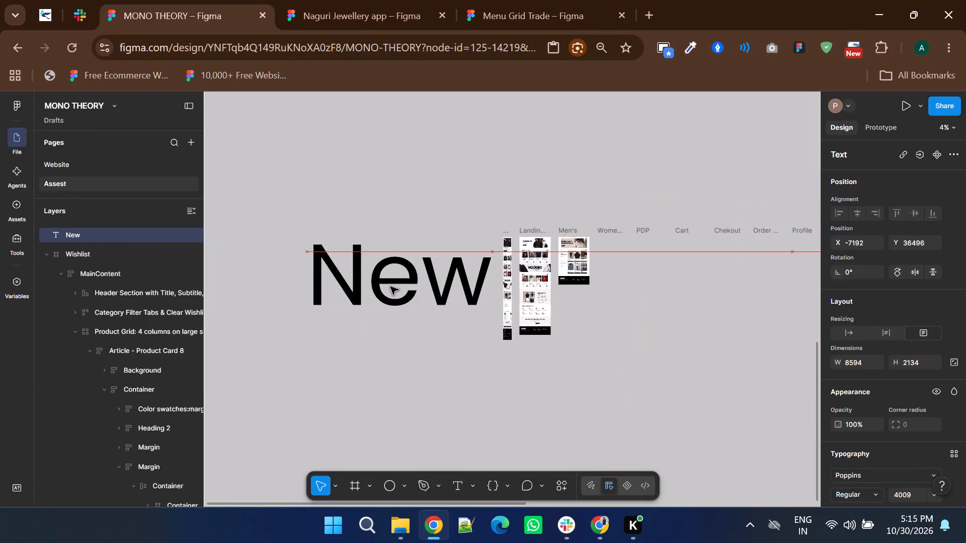
left_click_drag(390, 287, 391, 295)
Increase the New text box's height to about 3033 and reposition it beside the row at about X -7695, Y 36509.
left_click_drag(390, 313, 390, 325)
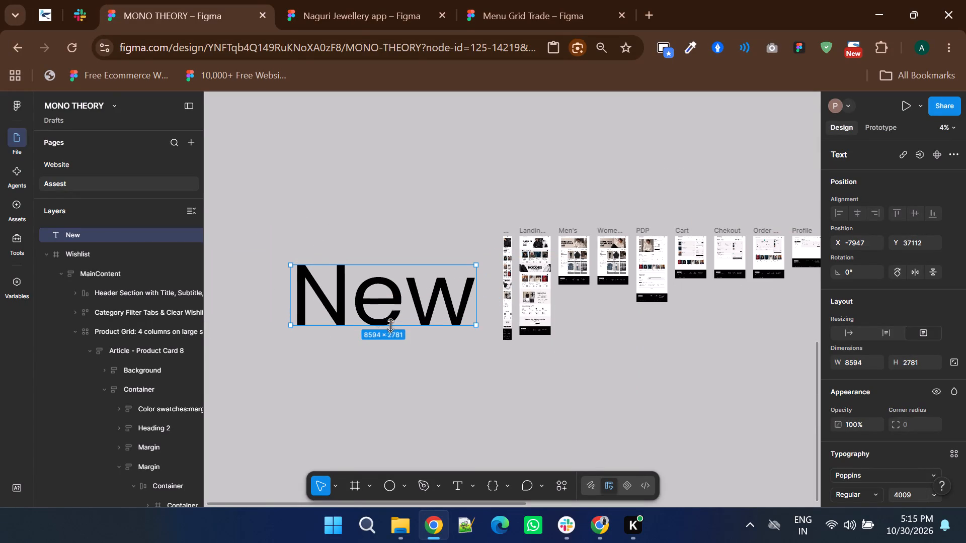
left_click_drag(390, 325, 390, 330)
left_click_drag(385, 315, 390, 302)
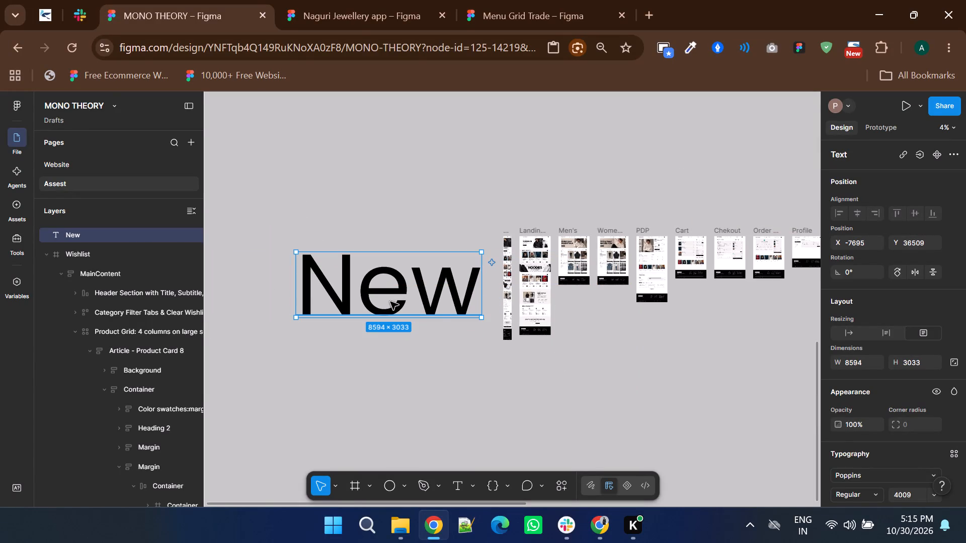
Change the New text's font weight to ExtraBold.
left_click(867, 491)
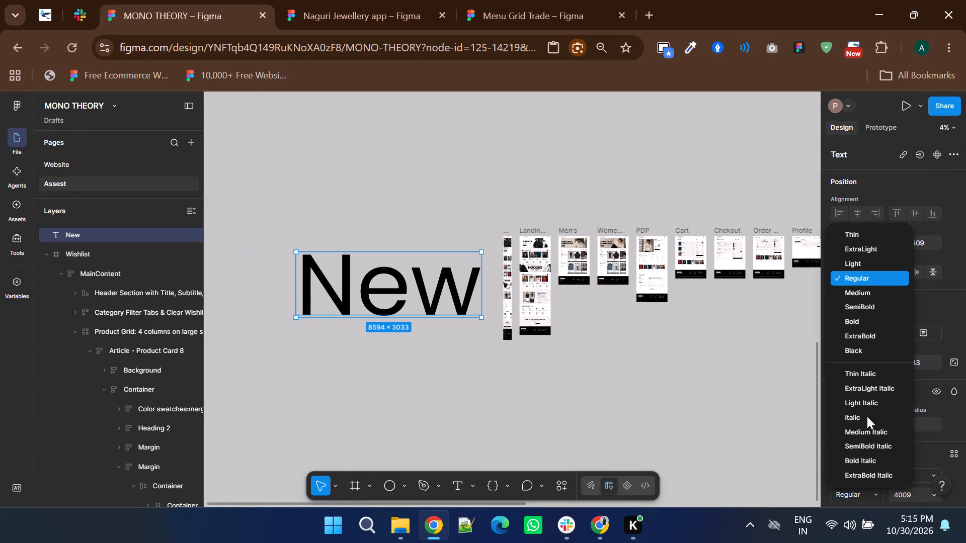
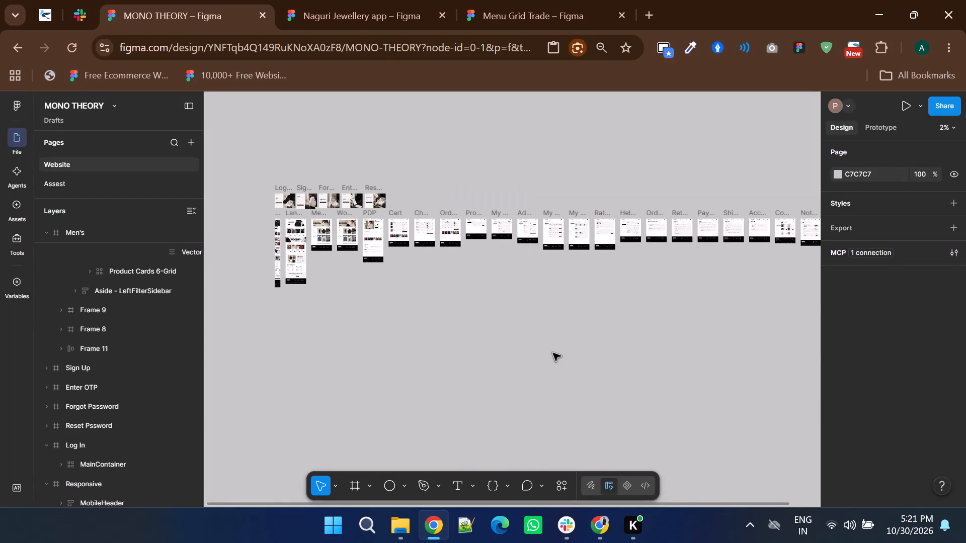
Review the Website page's row of frames through Coupons, Notification and Wishlist.
scroll(553, 353, "down", 3, "shift")
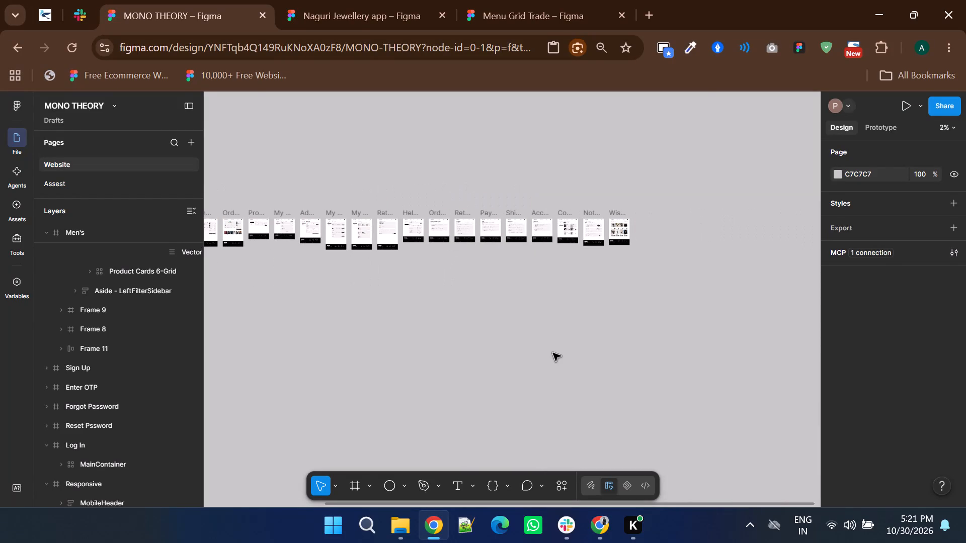
scroll(628, 217, "up", 5, "ctrl")
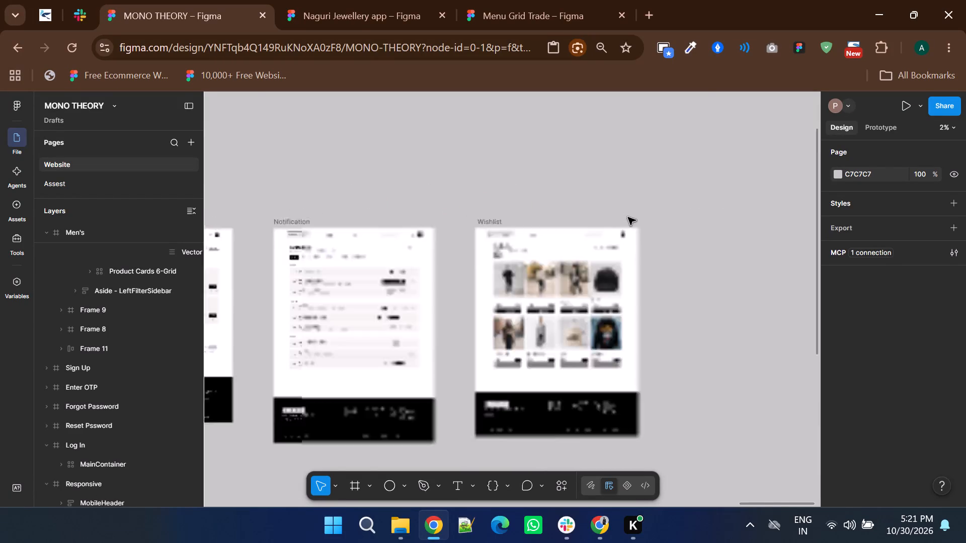
scroll(628, 217, "up", 2, "ctrl")
scroll(621, 257, "down", 2)
scroll(624, 260, "down", 2, "ctrl")
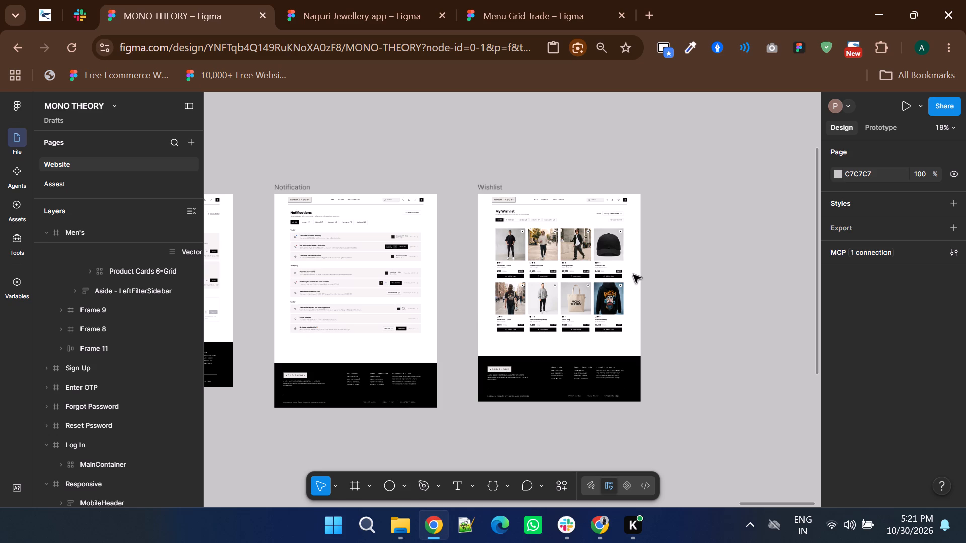
scroll(701, 275, "down", 1, "ctrl")
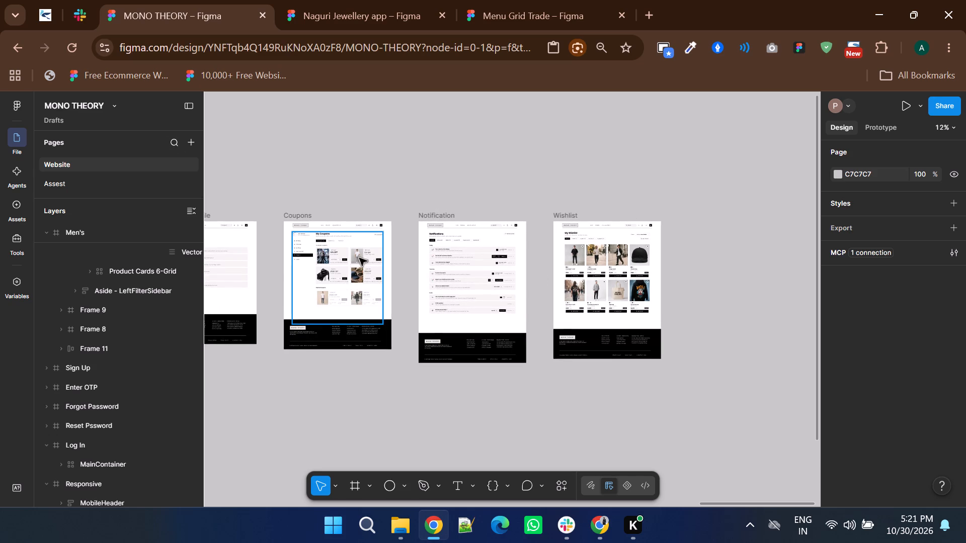
Switch to the Assest page.
left_click(82, 175)
left_click(77, 182)
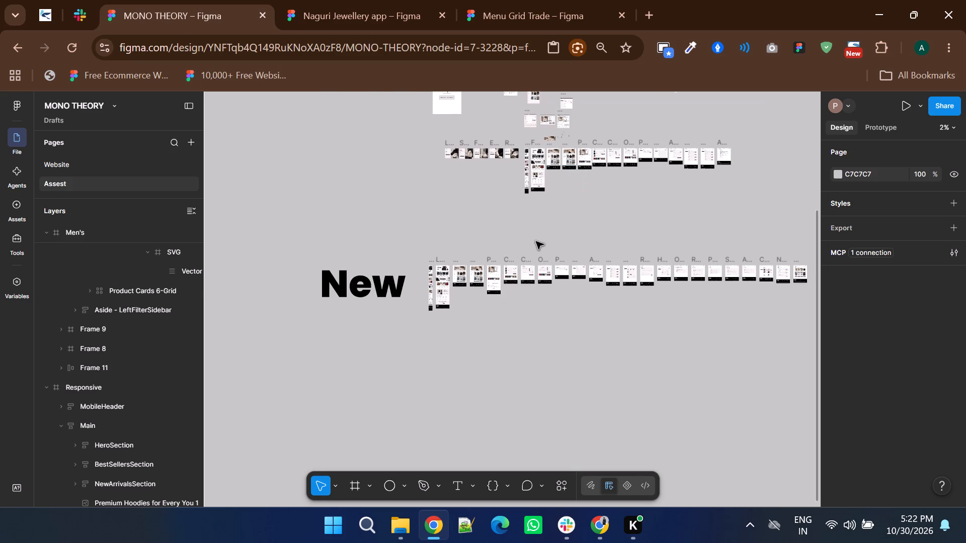
Select the layers inside the New row's Responsive frame and examine how far they extend below its footer.
scroll(536, 241, "down", 2, "shift")
left_click_drag(278, 245, 686, 360)
left_click(686, 360)
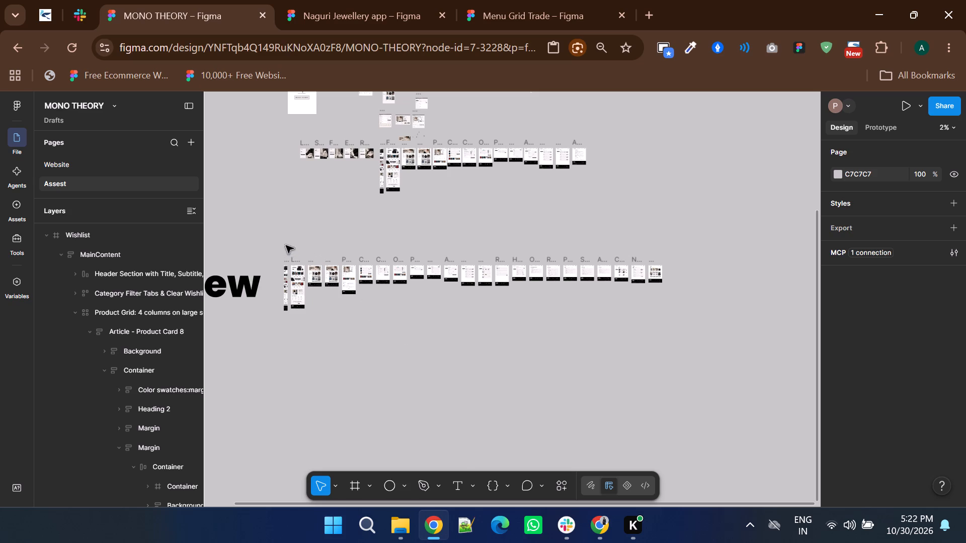
left_click_drag(285, 245, 471, 343)
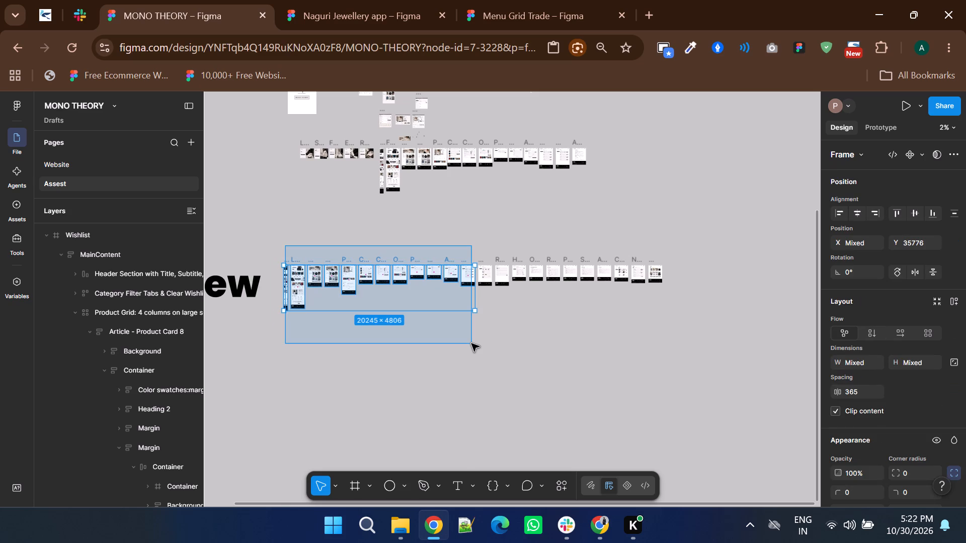
left_click_drag(471, 343, 309, 332)
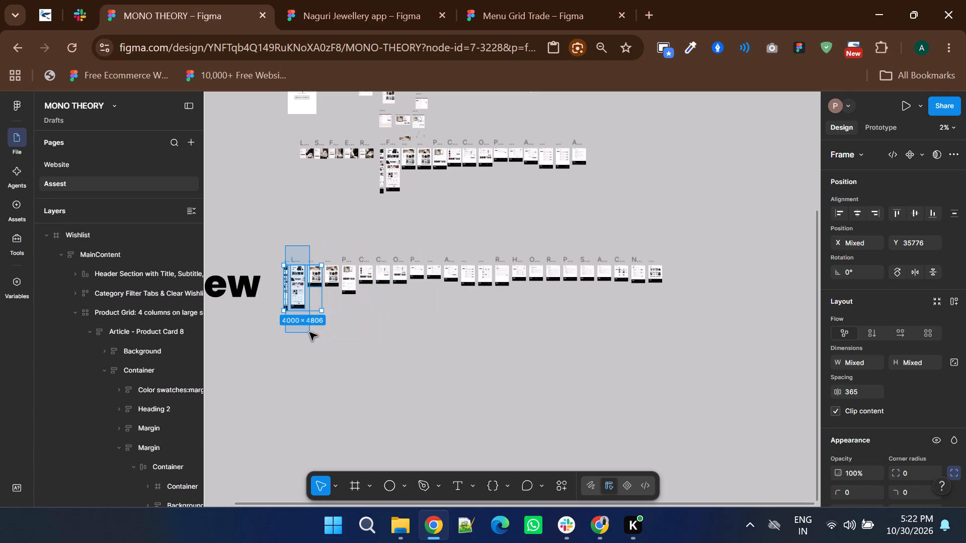
left_click_drag(309, 332, 289, 329)
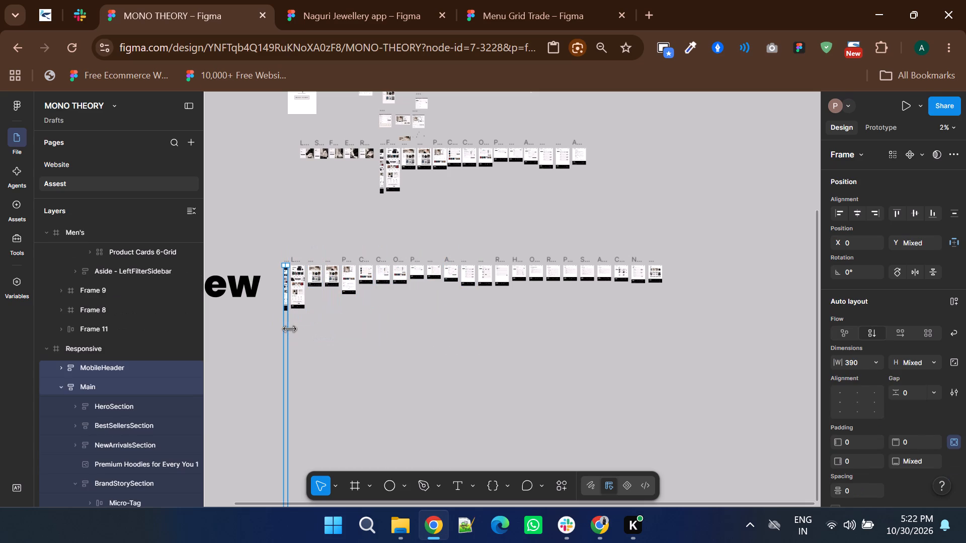
scroll(281, 297, "up", 8, "ctrl")
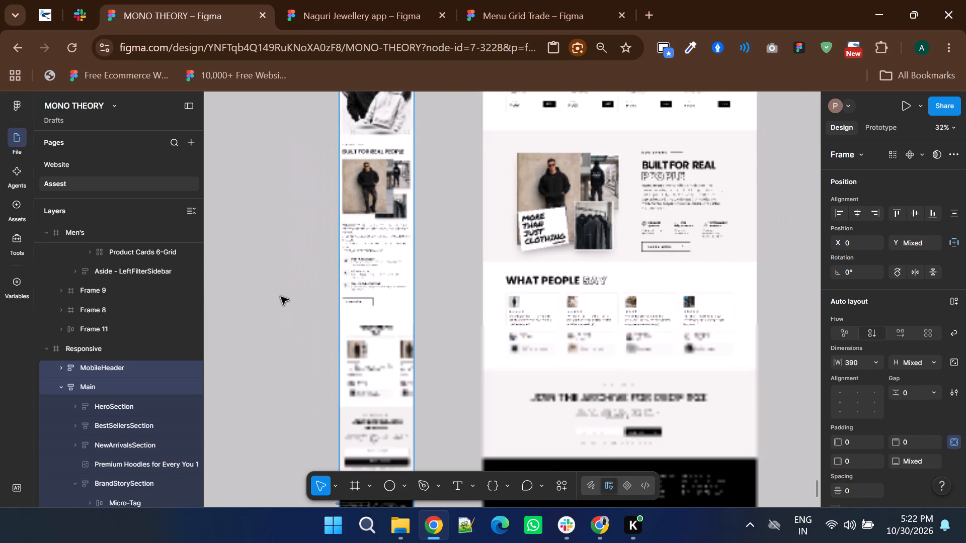
scroll(372, 308, "up", 2, "ctrl")
scroll(372, 308, "down", 7)
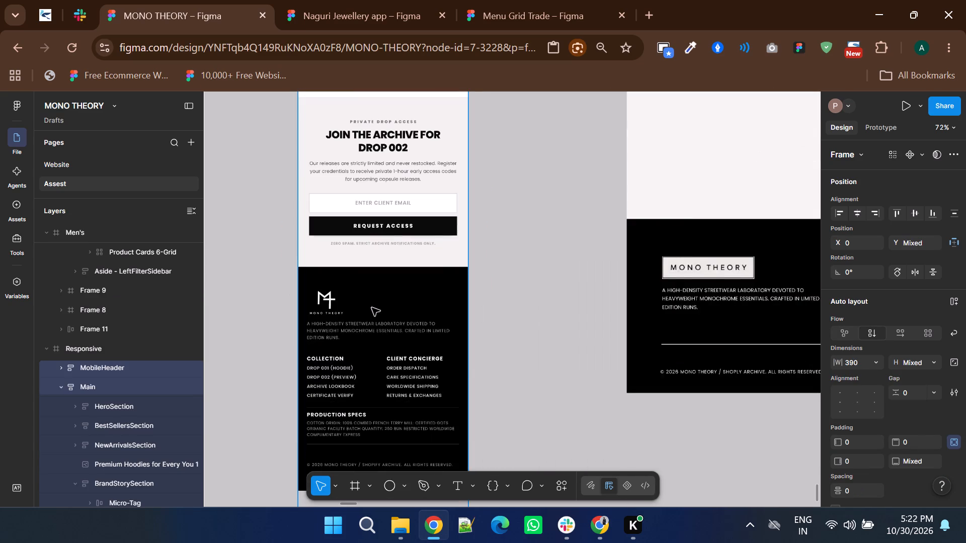
scroll(372, 308, "down", 8, "ctrl")
scroll(372, 308, "down", 5)
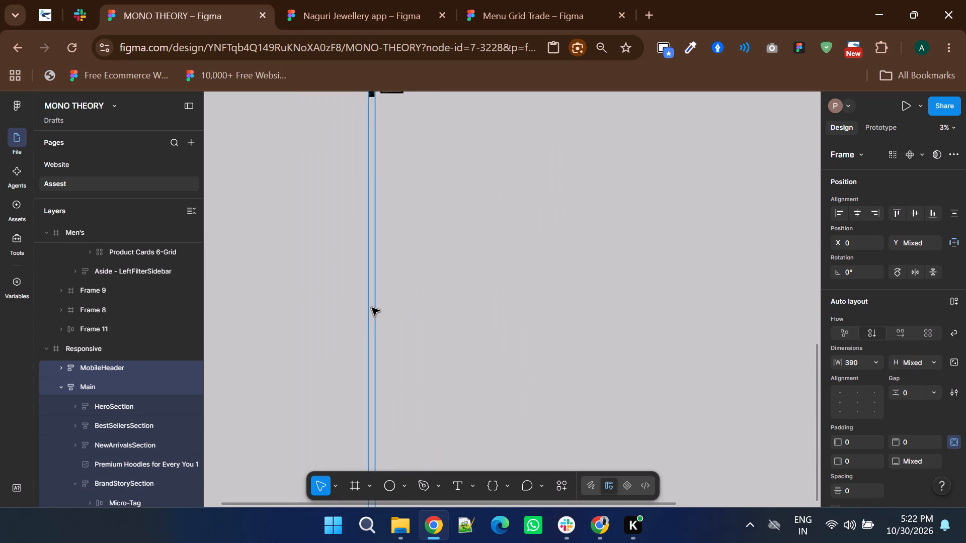
scroll(372, 308, "down", 20)
scroll(372, 308, "down", 16)
scroll(372, 308, "down", 20)
scroll(372, 308, "down", 16)
scroll(372, 308, "down", 20)
scroll(372, 308, "down", 15)
scroll(377, 323, "up", 1)
scroll(377, 323, "down", 20)
scroll(377, 323, "down", 8)
scroll(377, 323, "up", 2)
scroll(377, 323, "up", 20)
scroll(377, 323, "up", 8)
scroll(377, 323, "down", 2)
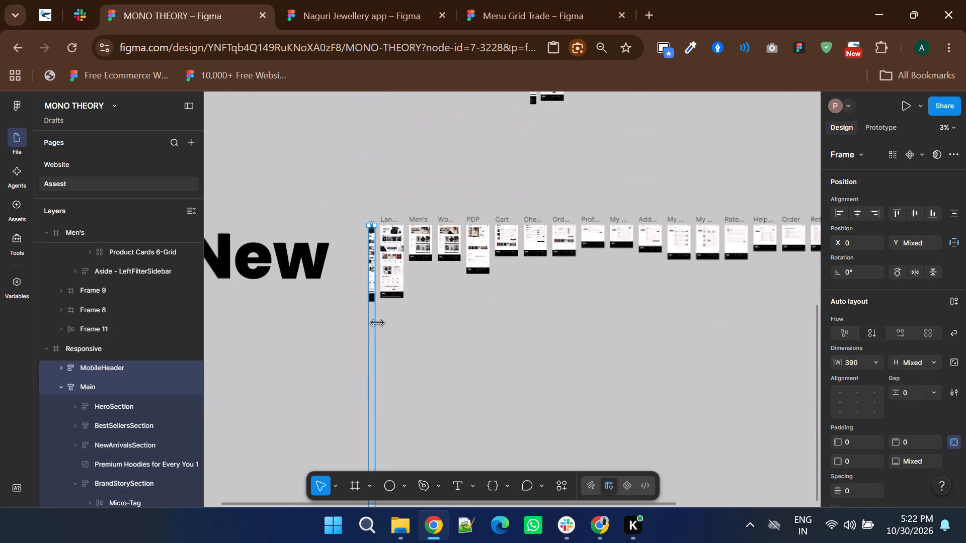
Select the Responsive frame at the start of the New row and inspect its layout and dimensions.
left_click(345, 306)
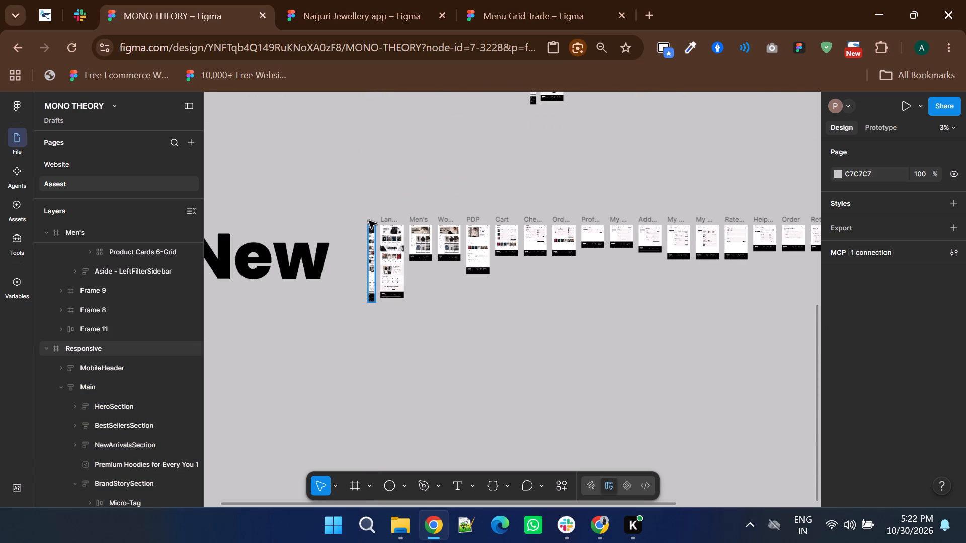
left_click(369, 221)
scroll(372, 232, "up", 7, "ctrl")
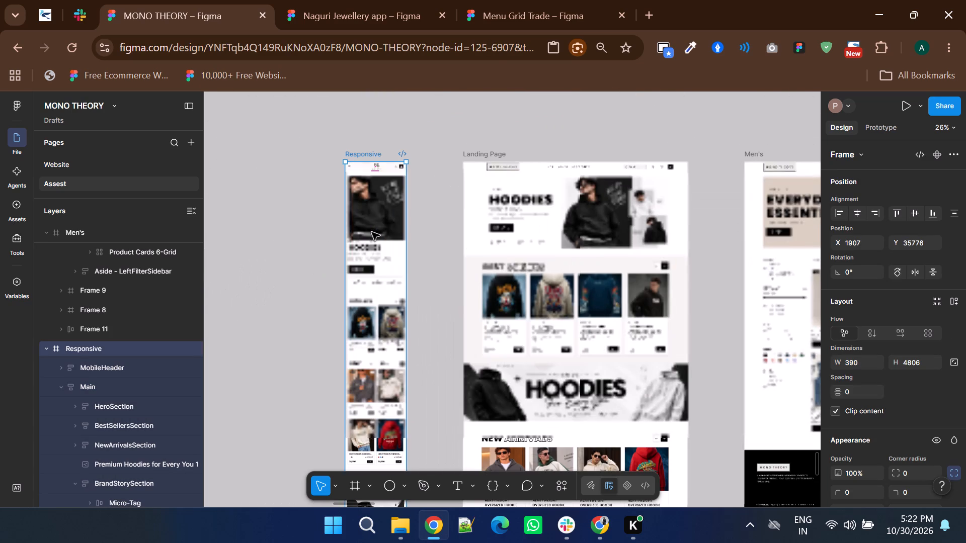
left_click(304, 201)
left_click(356, 150)
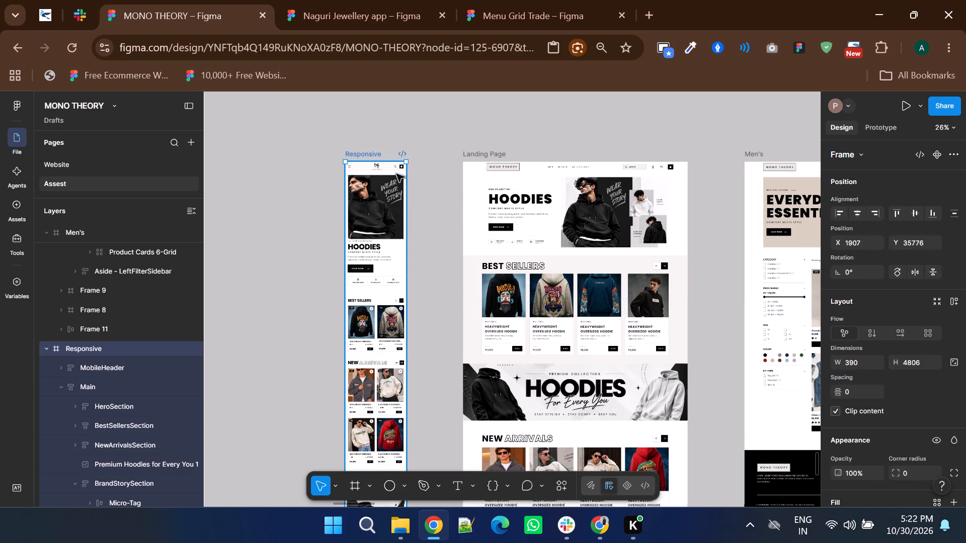
scroll(456, 214, "down", 4, "ctrl")
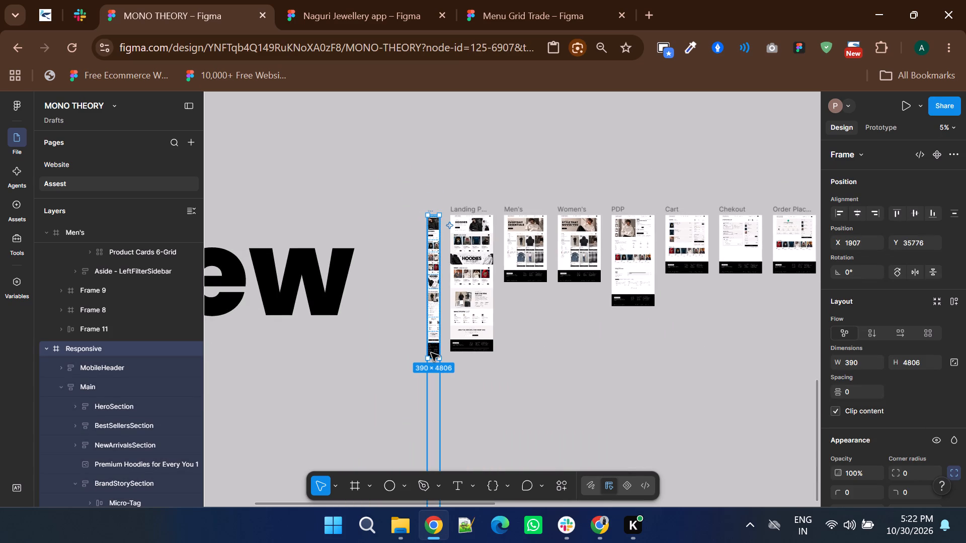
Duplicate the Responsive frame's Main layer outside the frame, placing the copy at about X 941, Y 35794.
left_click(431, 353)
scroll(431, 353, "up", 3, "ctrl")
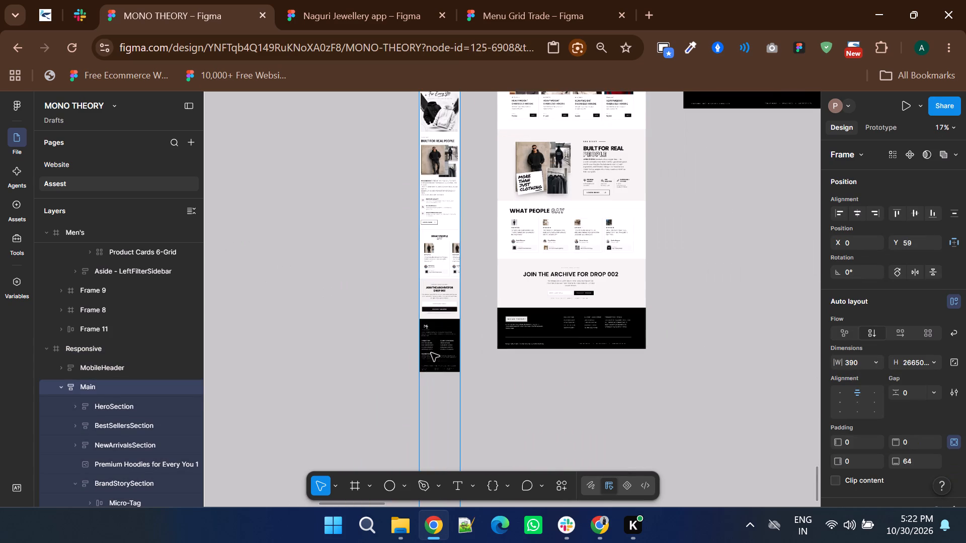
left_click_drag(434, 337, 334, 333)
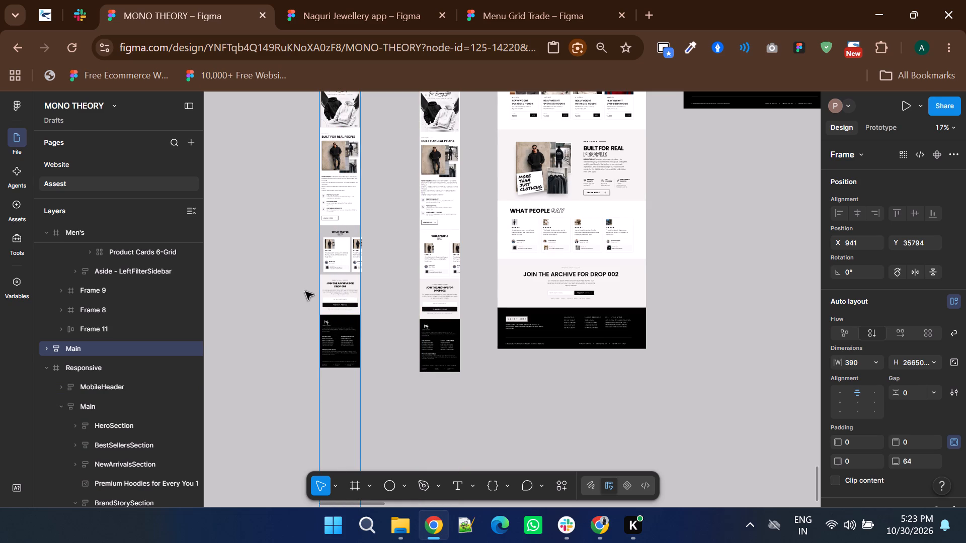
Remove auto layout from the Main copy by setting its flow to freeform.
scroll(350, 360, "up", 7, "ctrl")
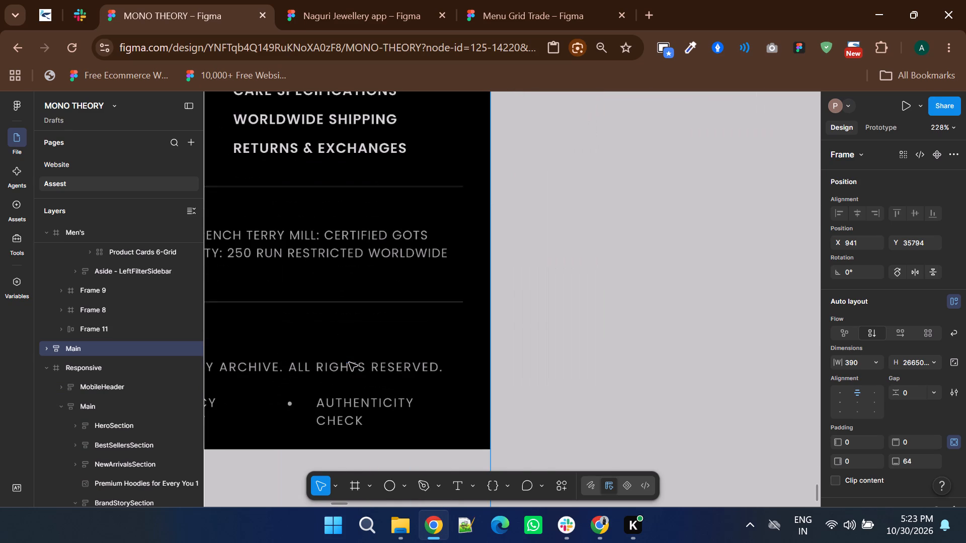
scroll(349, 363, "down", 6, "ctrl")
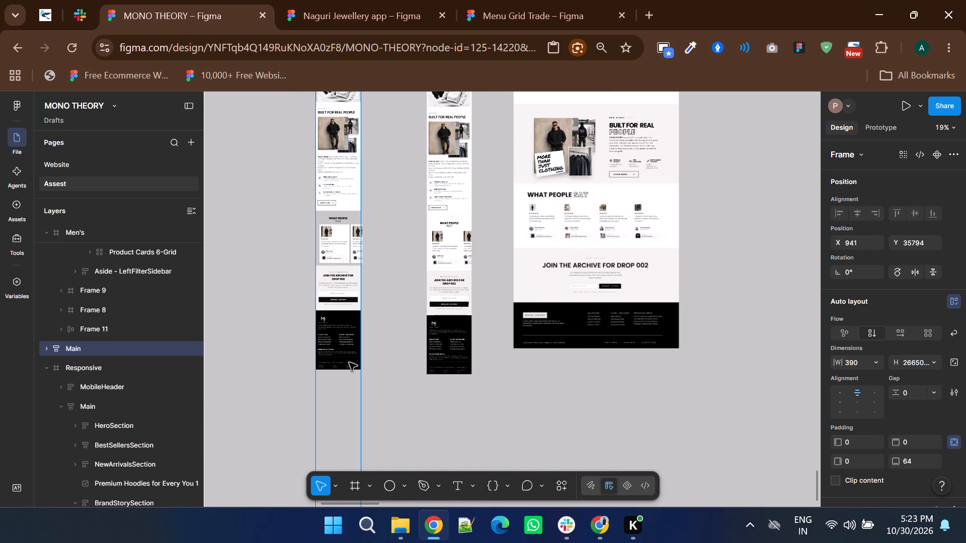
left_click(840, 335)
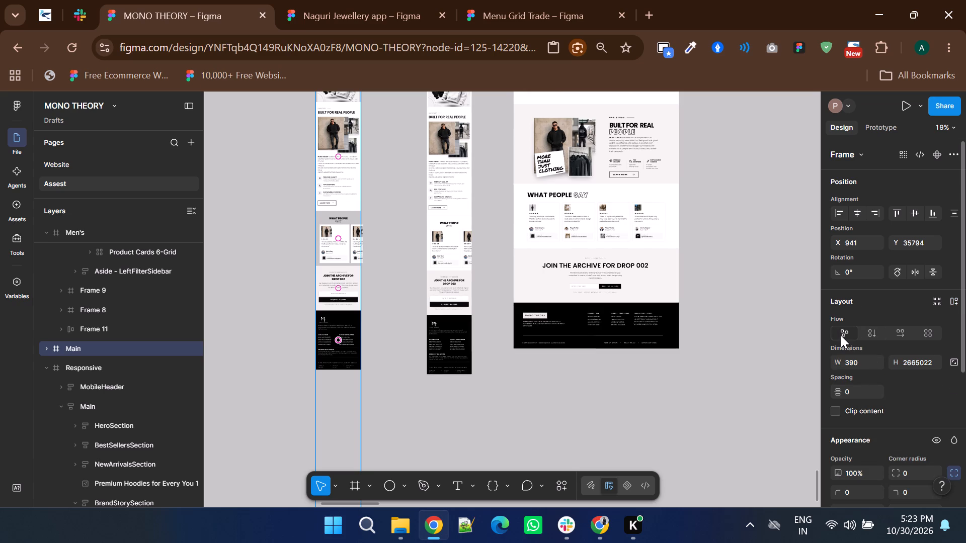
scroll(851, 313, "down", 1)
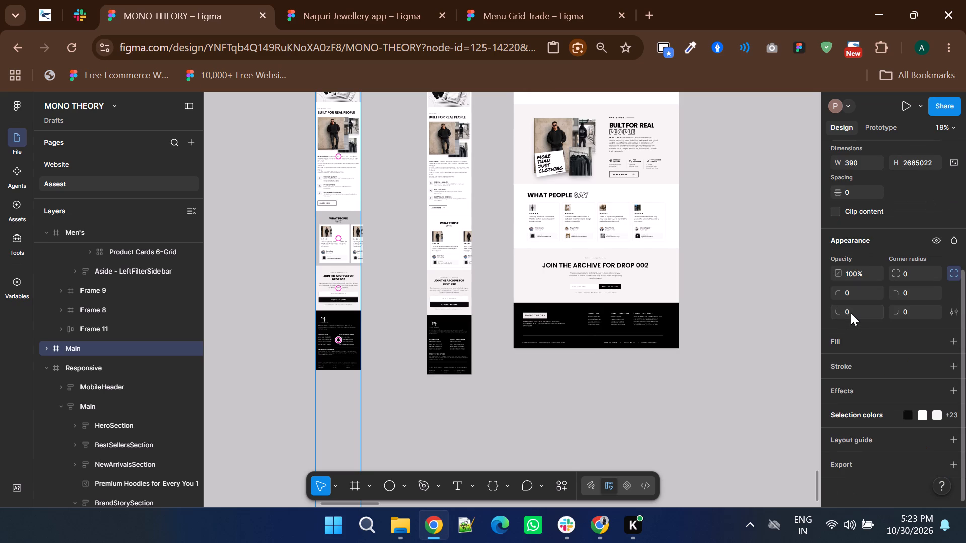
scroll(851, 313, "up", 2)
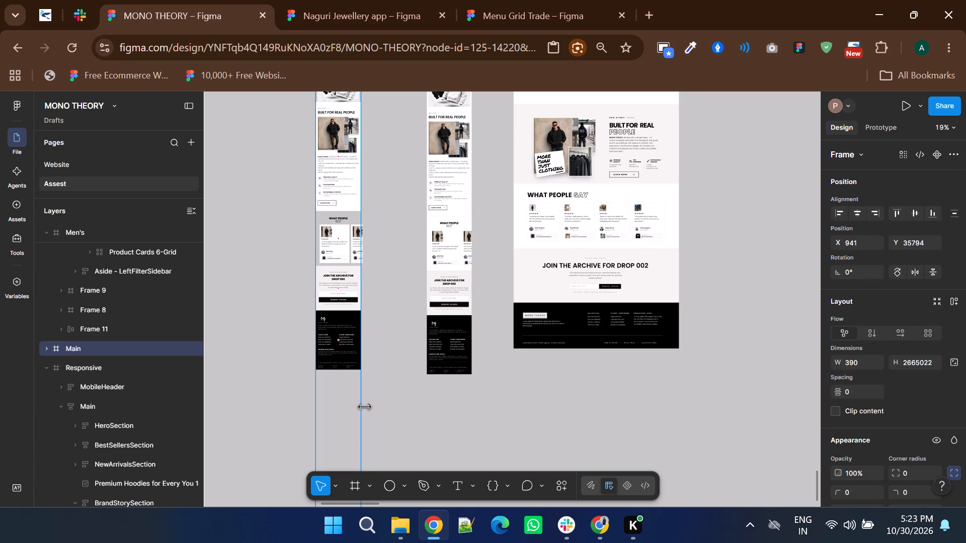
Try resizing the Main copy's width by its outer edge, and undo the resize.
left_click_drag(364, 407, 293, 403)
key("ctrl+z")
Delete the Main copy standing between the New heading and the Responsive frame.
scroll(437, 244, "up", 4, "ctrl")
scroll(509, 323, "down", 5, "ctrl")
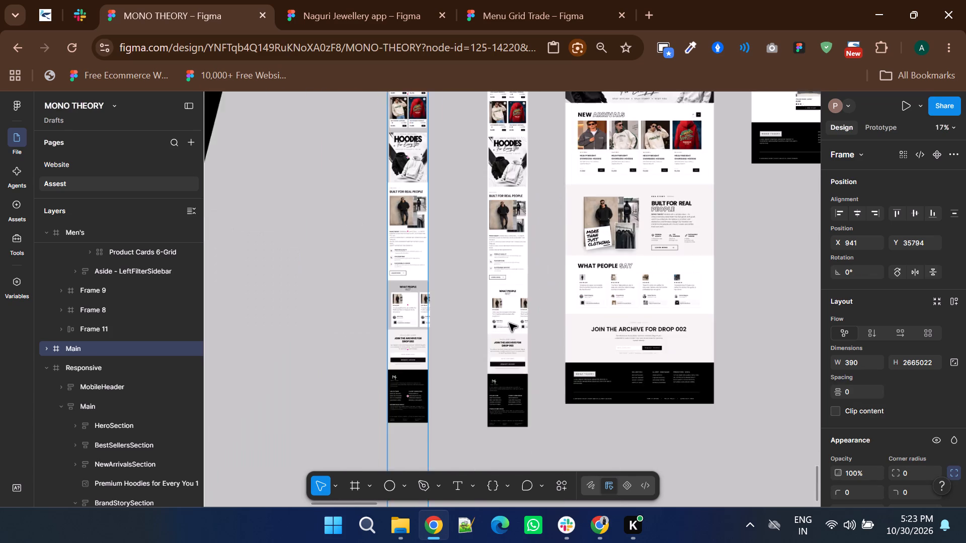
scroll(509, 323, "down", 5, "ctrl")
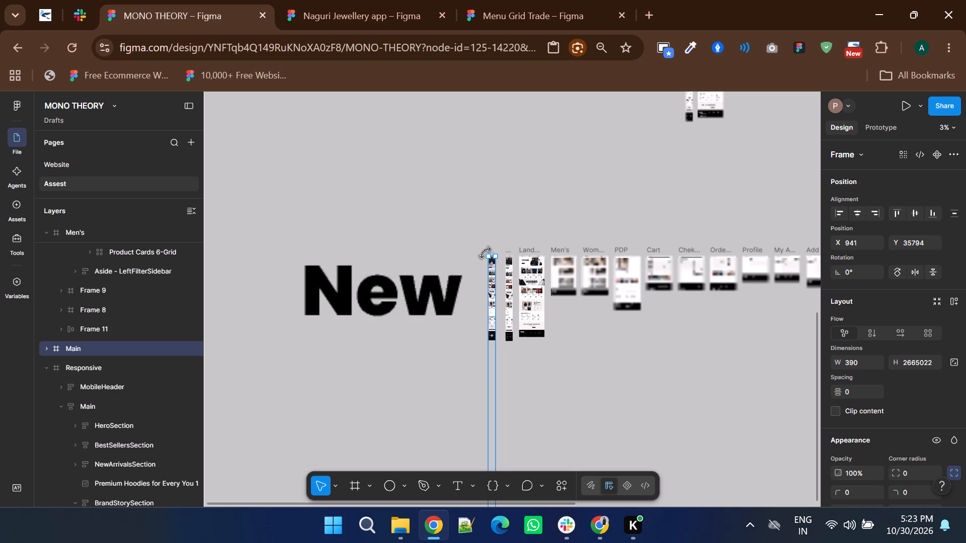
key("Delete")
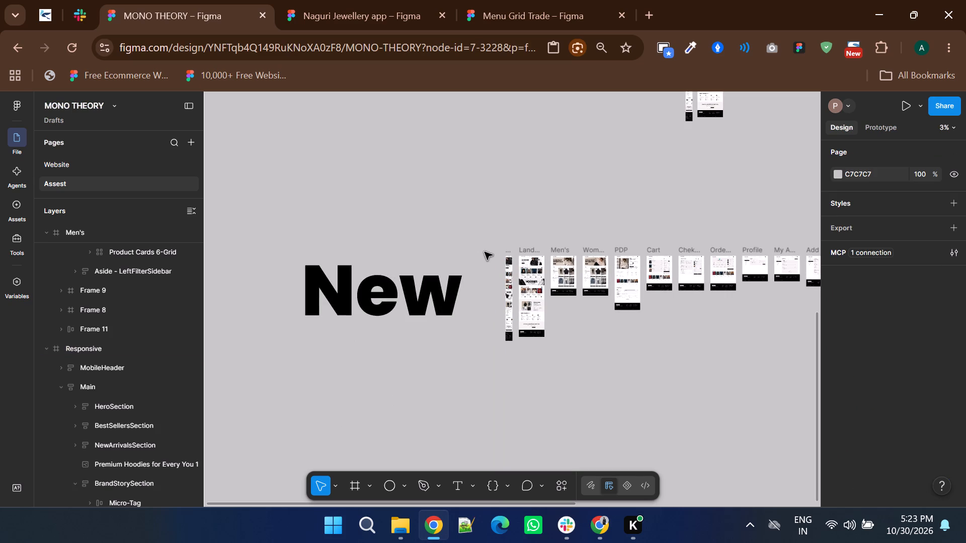
Examine the Responsive frame on the Assest page and how far its Main layer extends beyond the frame.
scroll(509, 283, "up", 5, "ctrl")
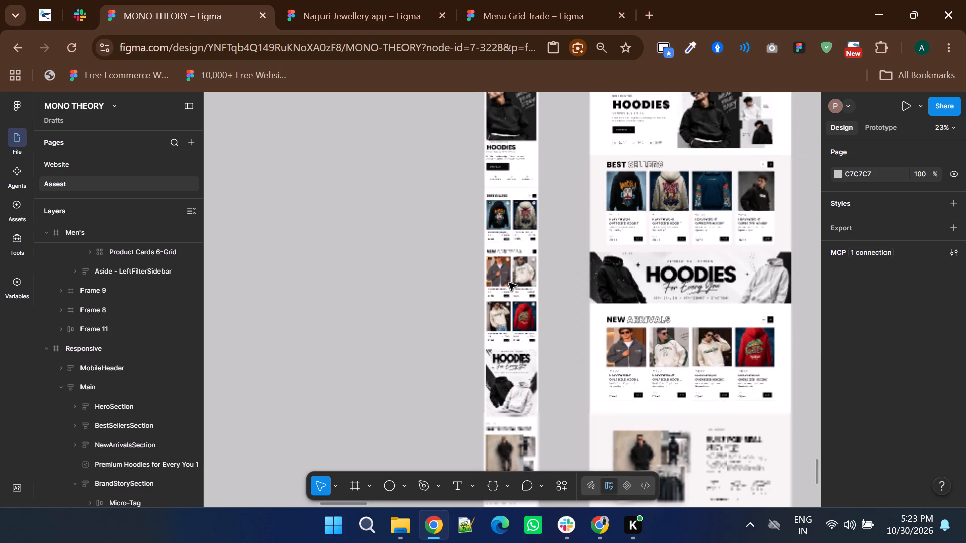
scroll(509, 283, "up", 4, "ctrl")
scroll(509, 283, "down", 5, "ctrl")
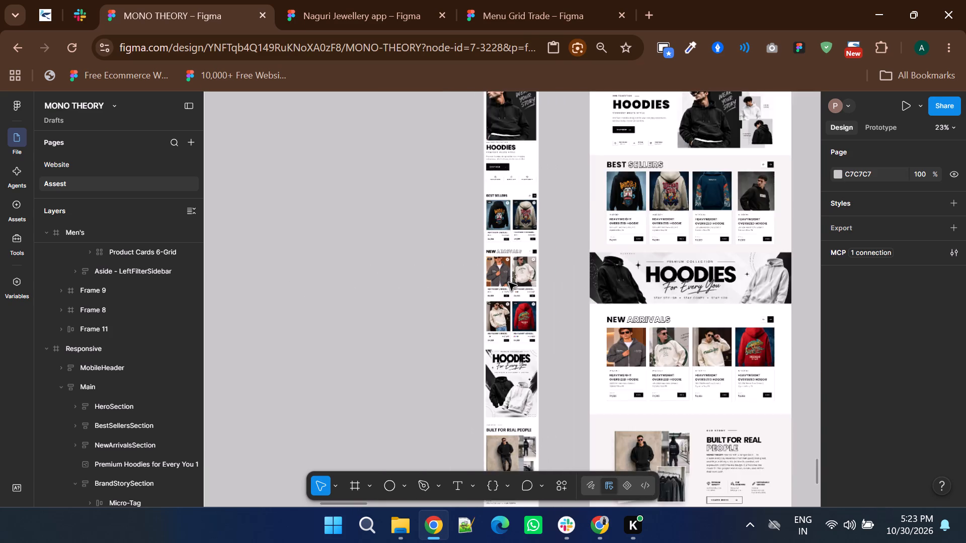
scroll(509, 283, "down", 2, "ctrl")
left_click(504, 213)
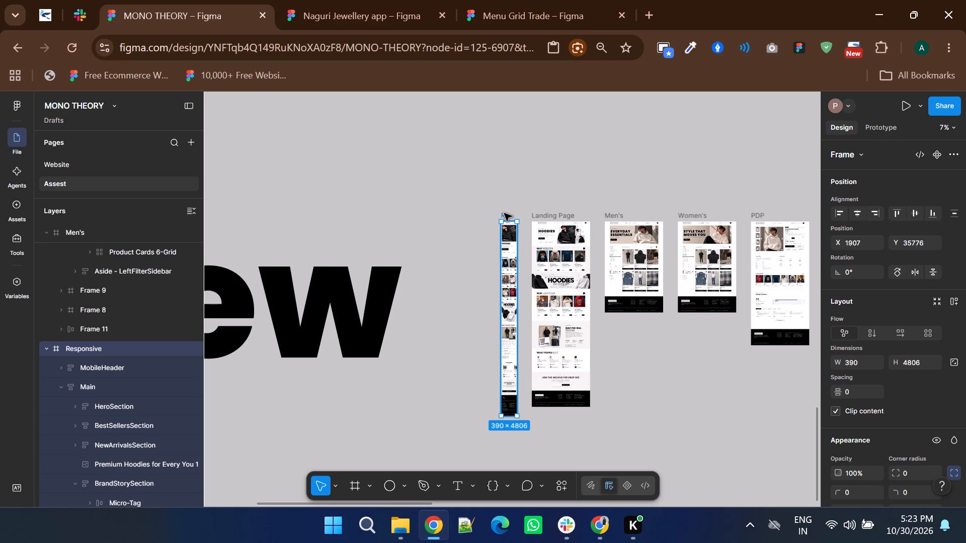
left_click(481, 327)
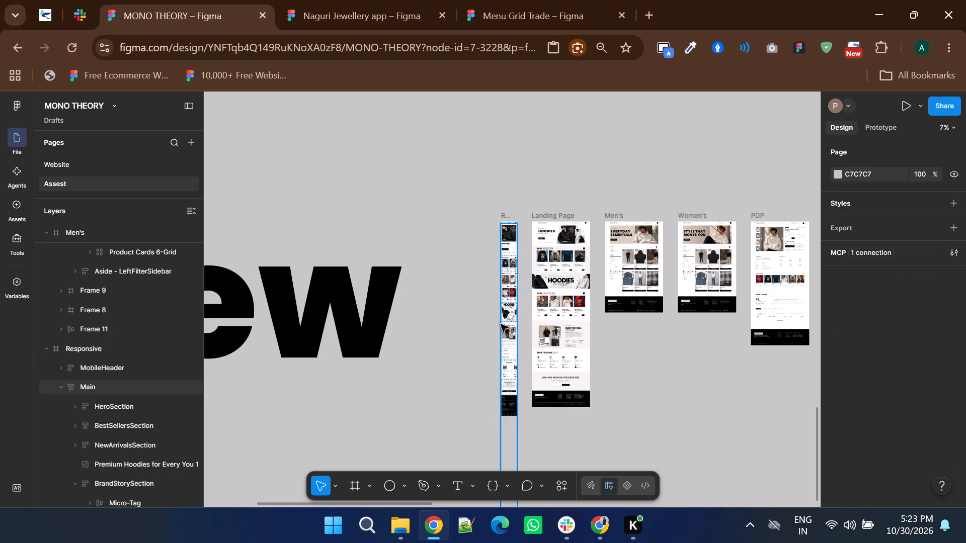
left_click(501, 324)
scroll(501, 324, "down", 13)
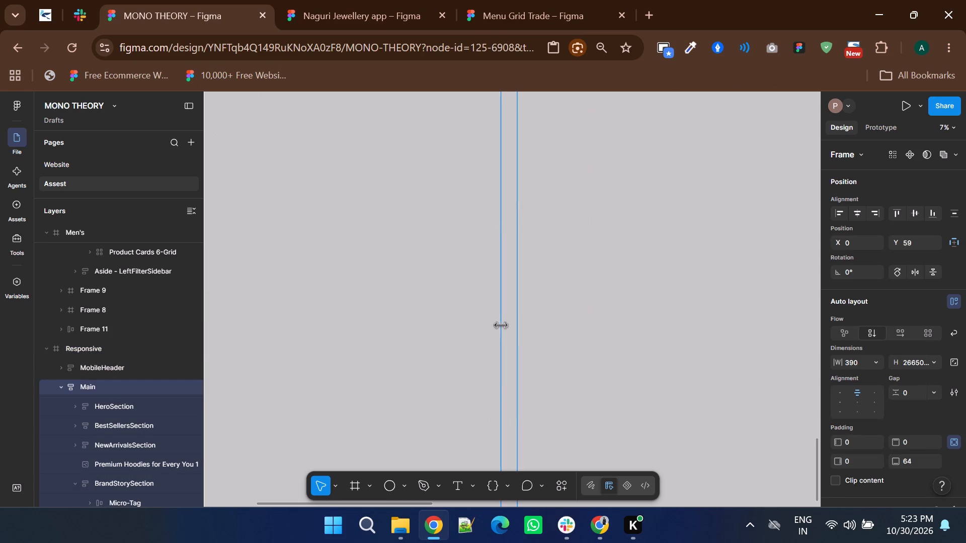
scroll(501, 324, "up", 12)
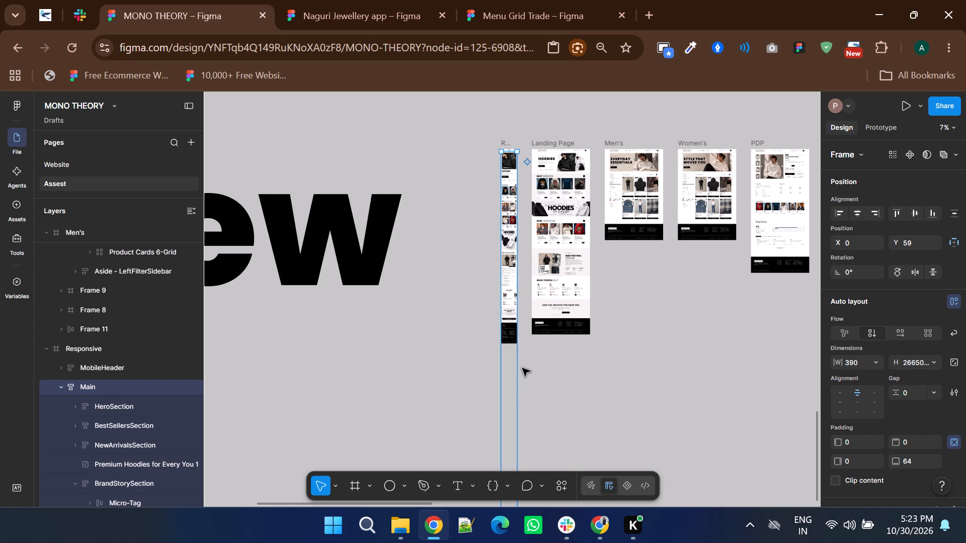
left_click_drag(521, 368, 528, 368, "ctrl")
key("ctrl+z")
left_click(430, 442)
Review the New heading and the Responsive, Landing Page and Men's frames beside it on the Assest page.
scroll(450, 343, "down", 3, "ctrl")
left_click(450, 343)
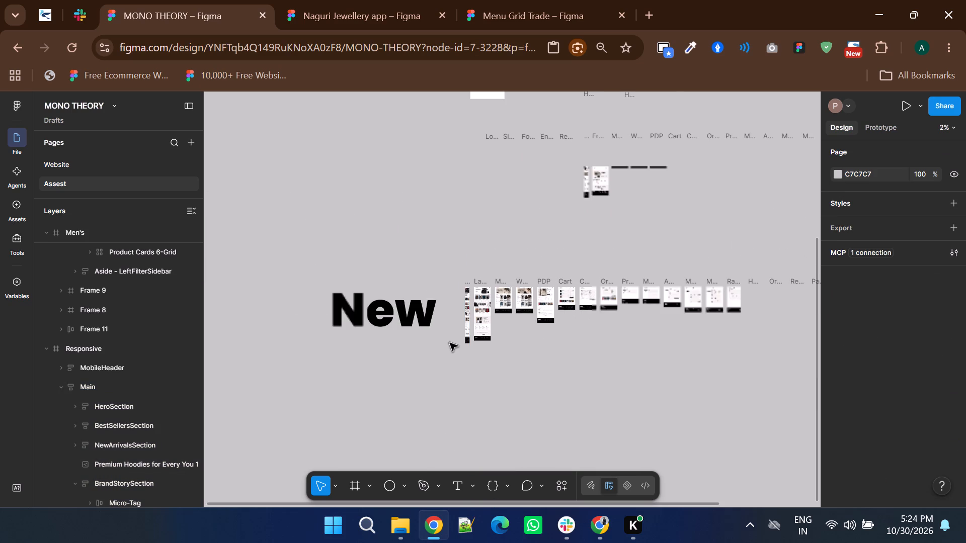
scroll(450, 343, "down", 1)
scroll(450, 343, "up", 1, "shift")
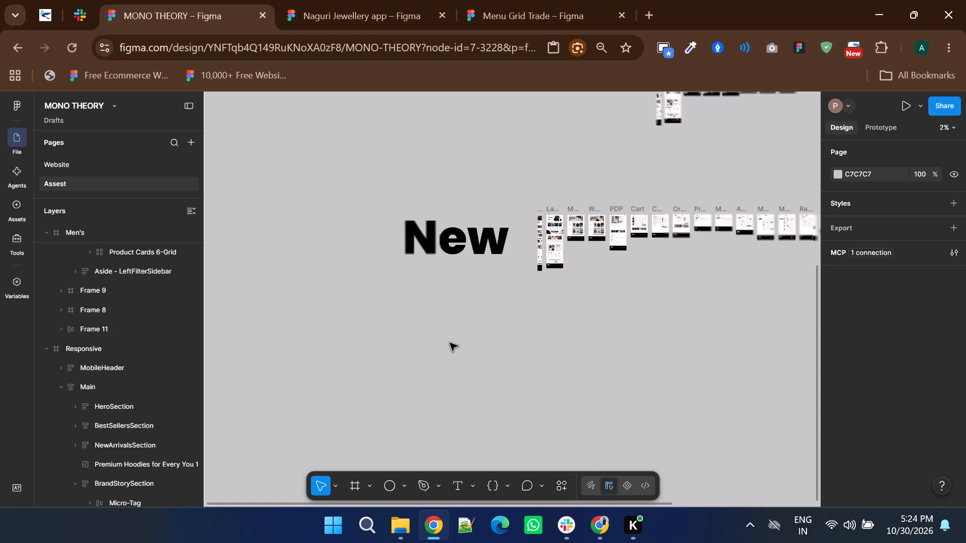
left_click(459, 254)
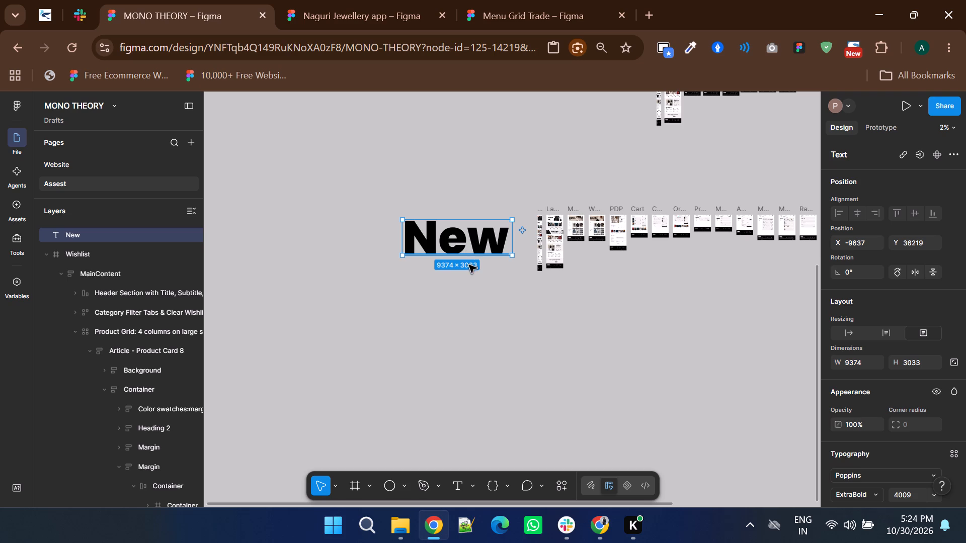
scroll(563, 222, "up", 6, "ctrl")
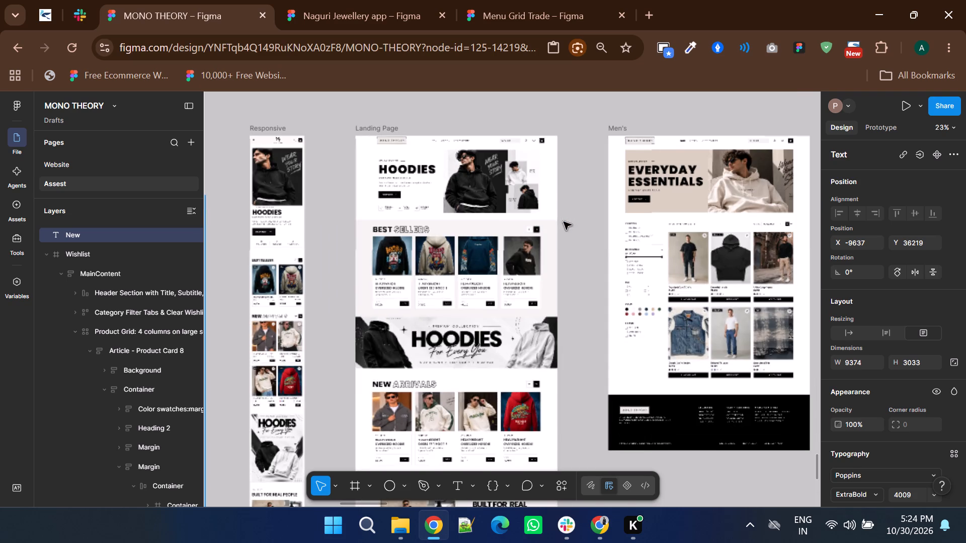
scroll(486, 280, "up", 1, "shift")
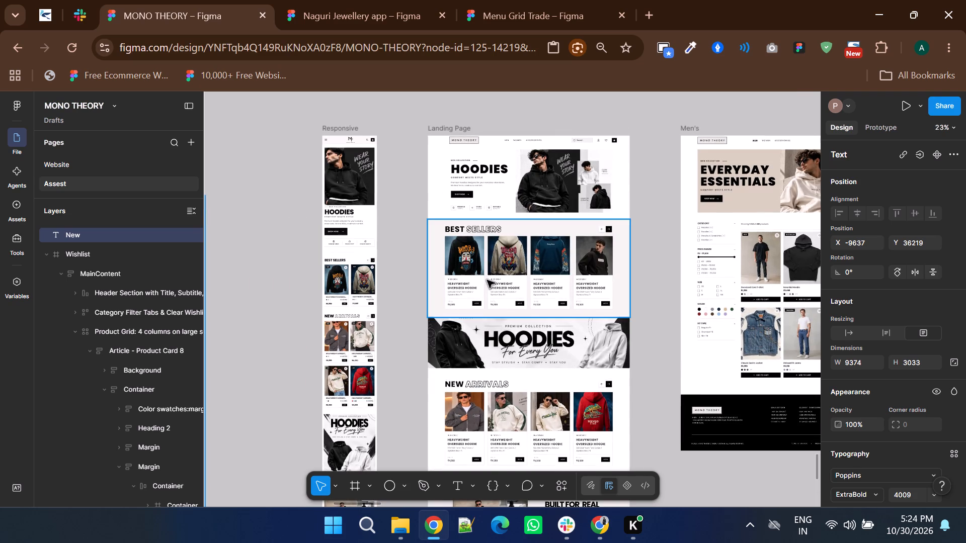
scroll(487, 280, "down", 3, "ctrl")
Inspect the original Responsive frame and its Main layer on the Website page.
left_click(74, 159)
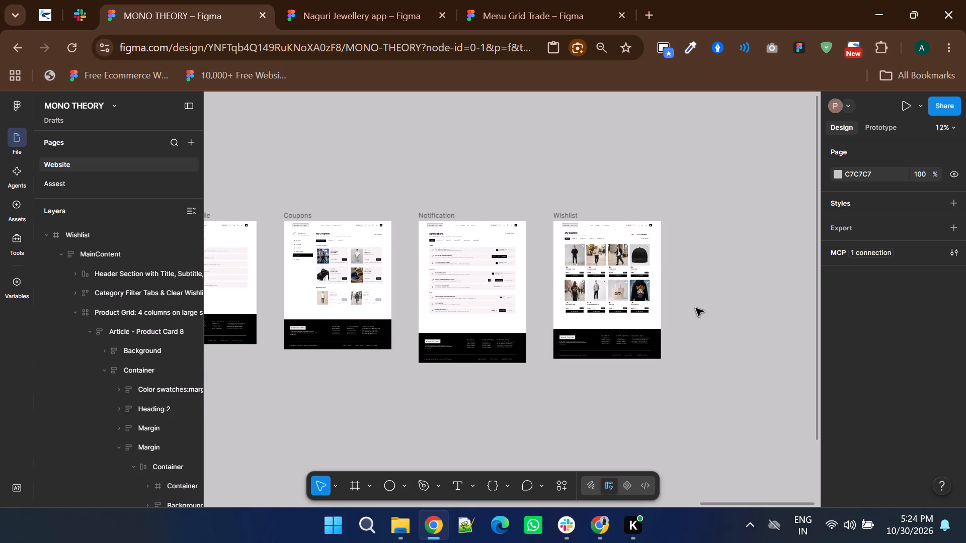
scroll(735, 318, "down", 5, "ctrl")
scroll(630, 345, "up", 5, "shift")
scroll(699, 322, "up", 6, "ctrl")
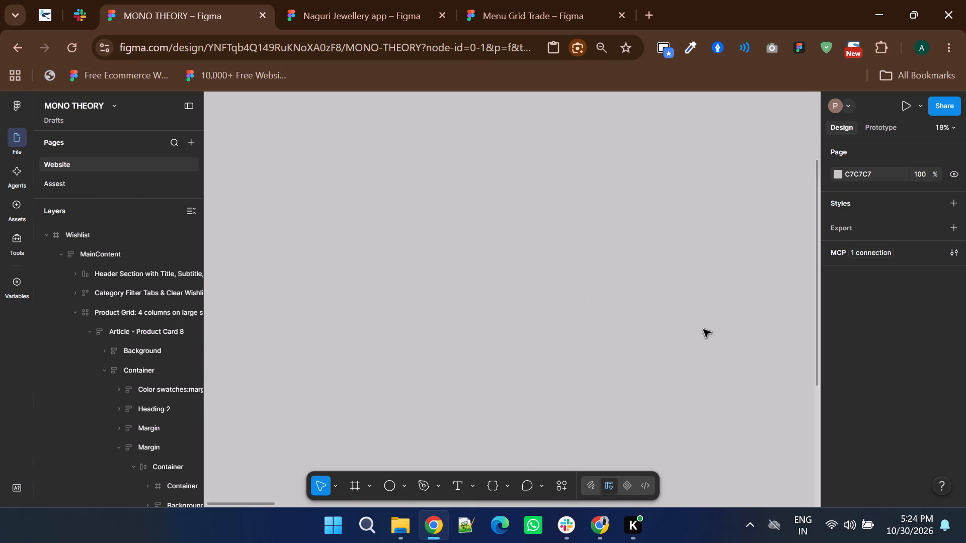
scroll(633, 343, "down", 5, "shift")
scroll(511, 302, "down", 2, "ctrl")
left_click(499, 294)
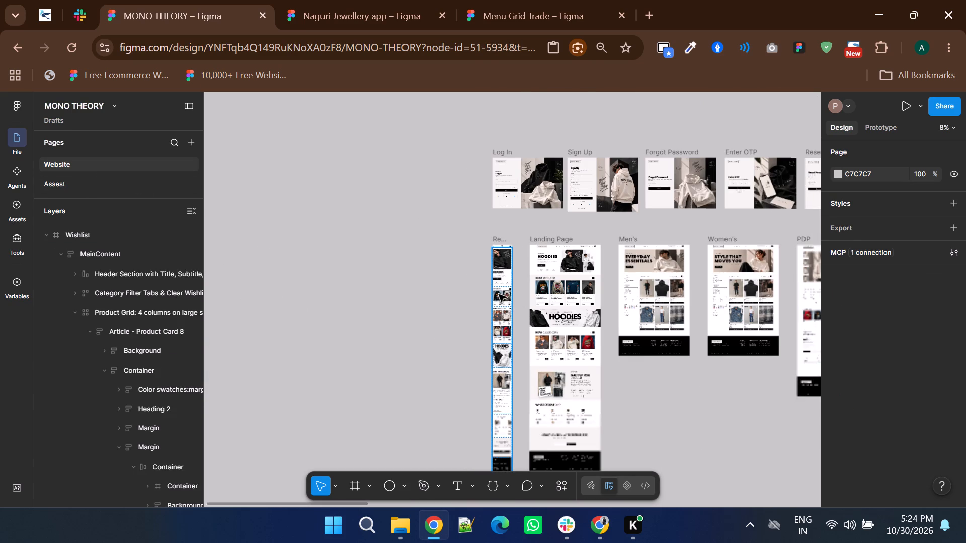
scroll(499, 294, "down", 4)
scroll(456, 341, "up", 4)
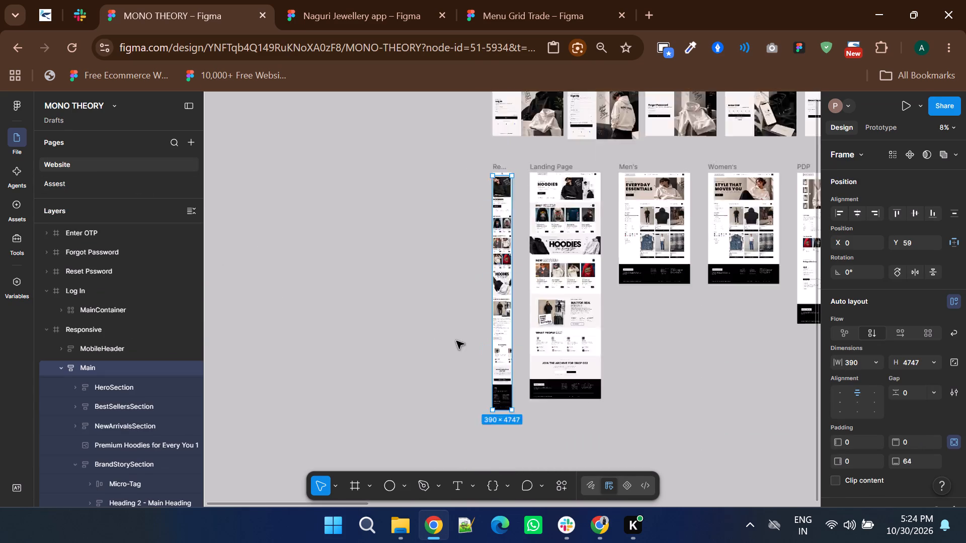
scroll(495, 249, "up", 3, "ctrl")
left_click(407, 266)
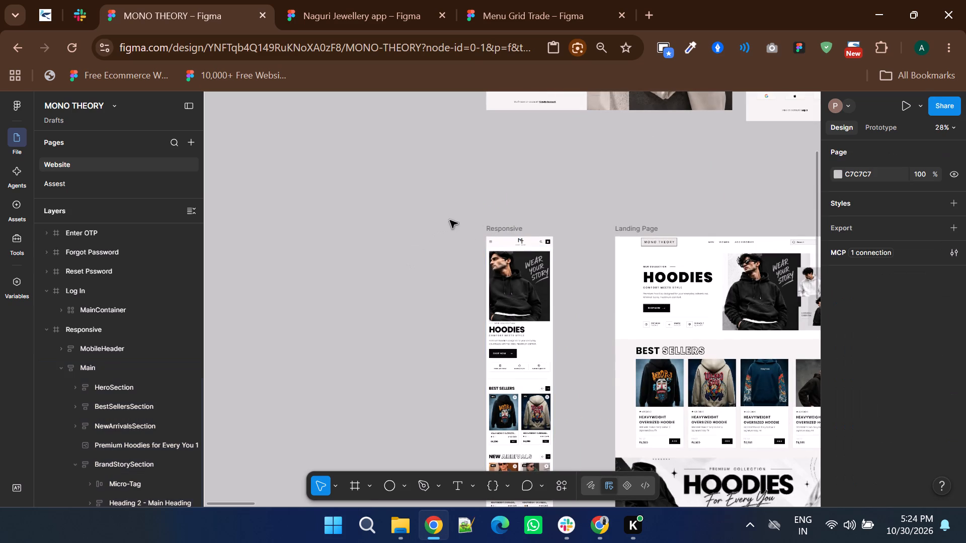
Copy the Responsive frame from the Website page and paste it in place of the Responsive frame on the Assest page.
left_click(501, 223)
right_click(501, 223)
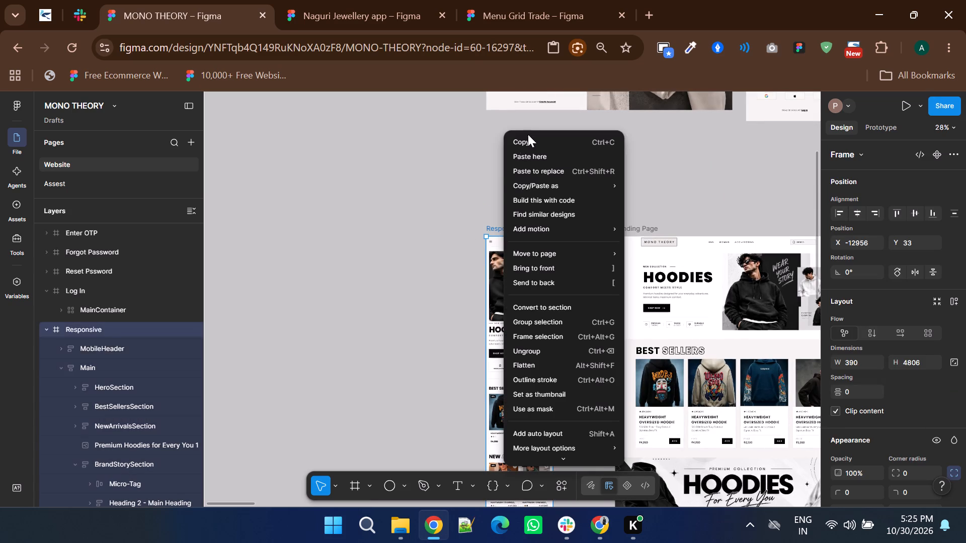
left_click(518, 142)
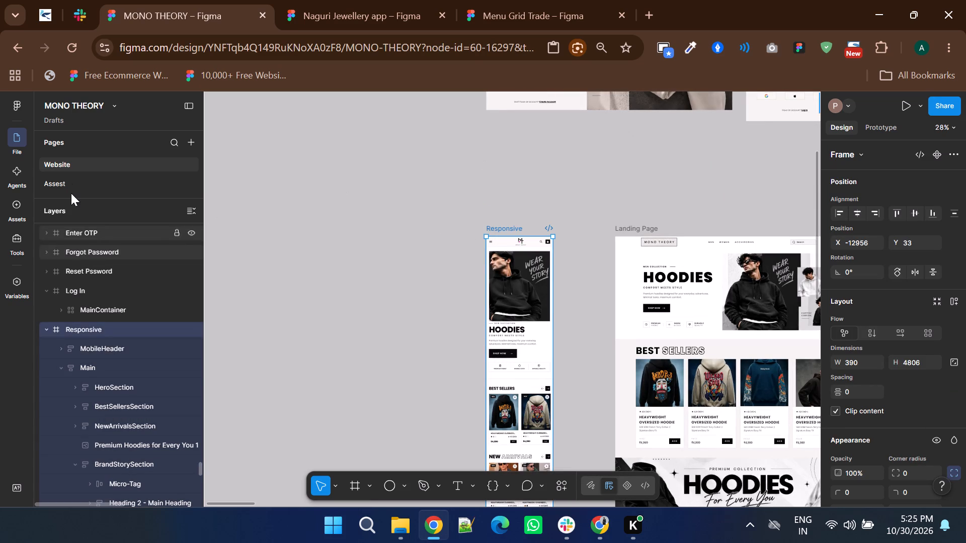
left_click(72, 182)
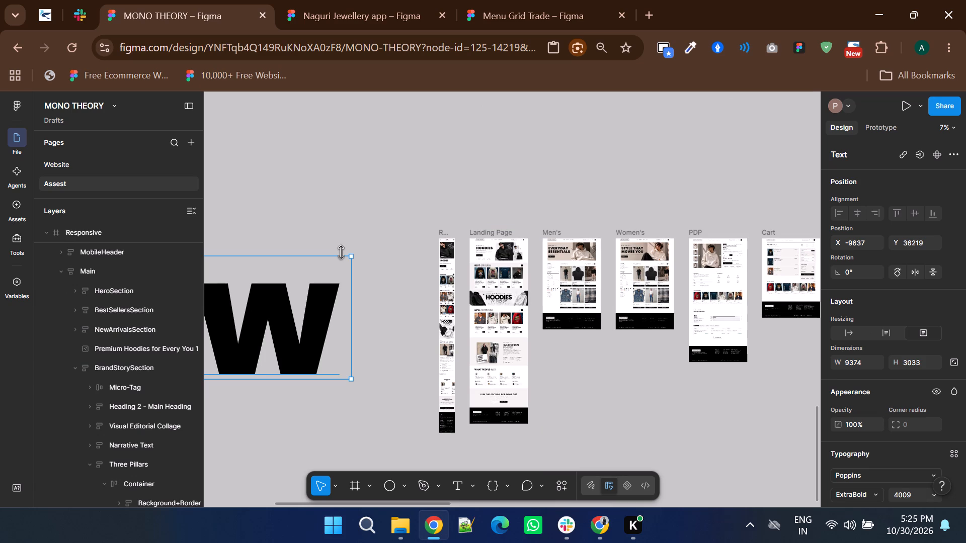
left_click(405, 256)
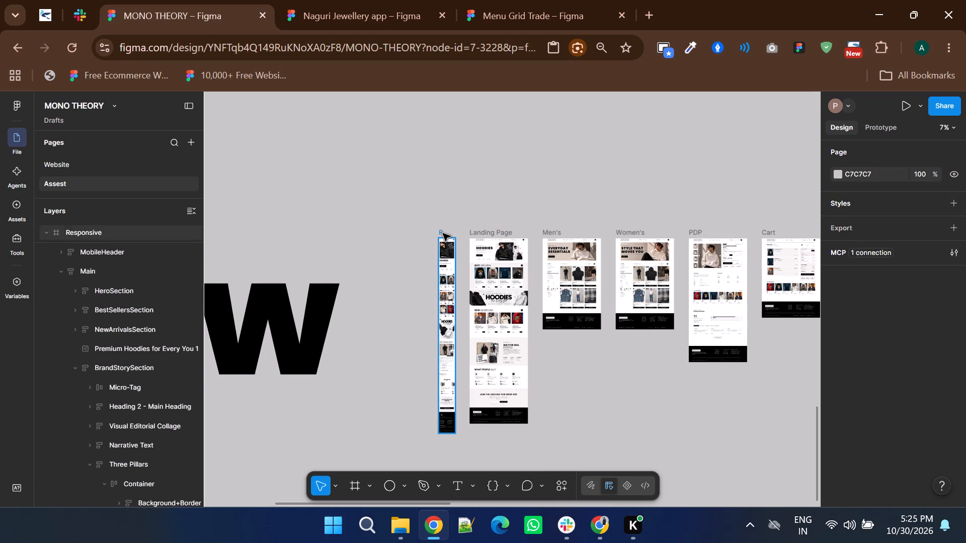
left_click(443, 233)
right_click(443, 233)
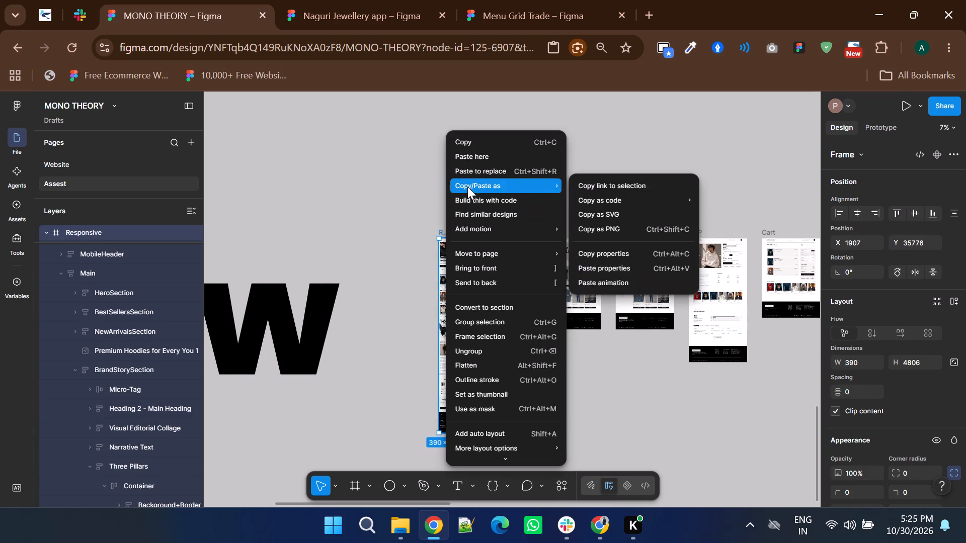
left_click(467, 167)
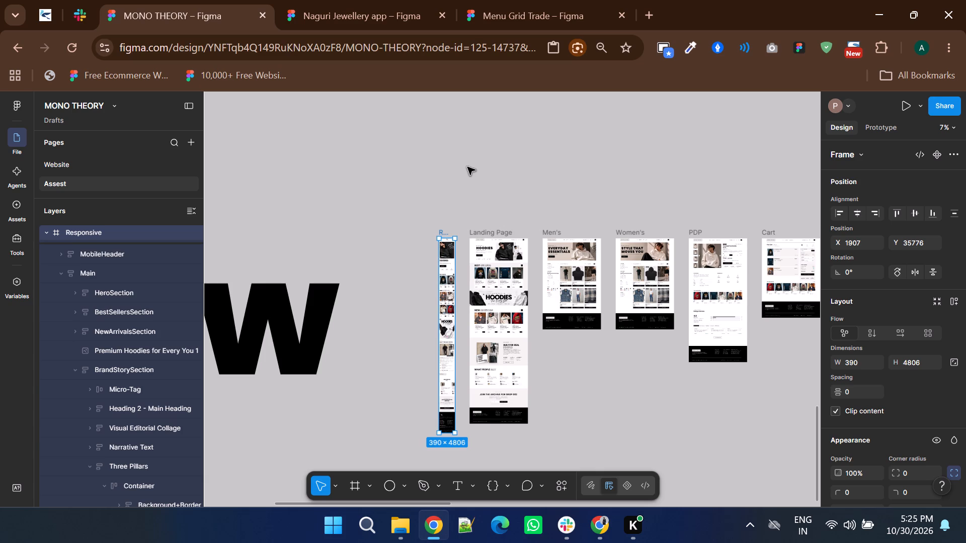
left_click(467, 167)
left_click(441, 229)
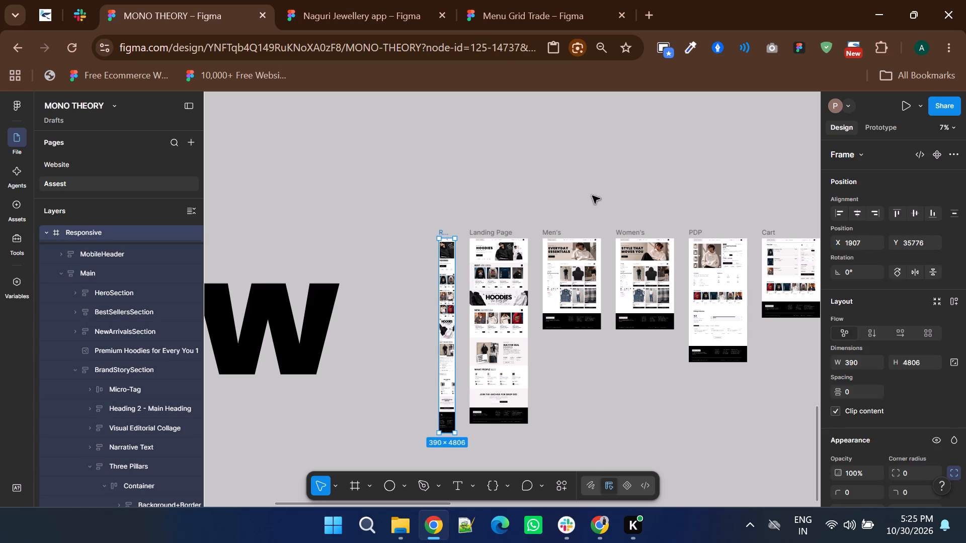
left_click(592, 196)
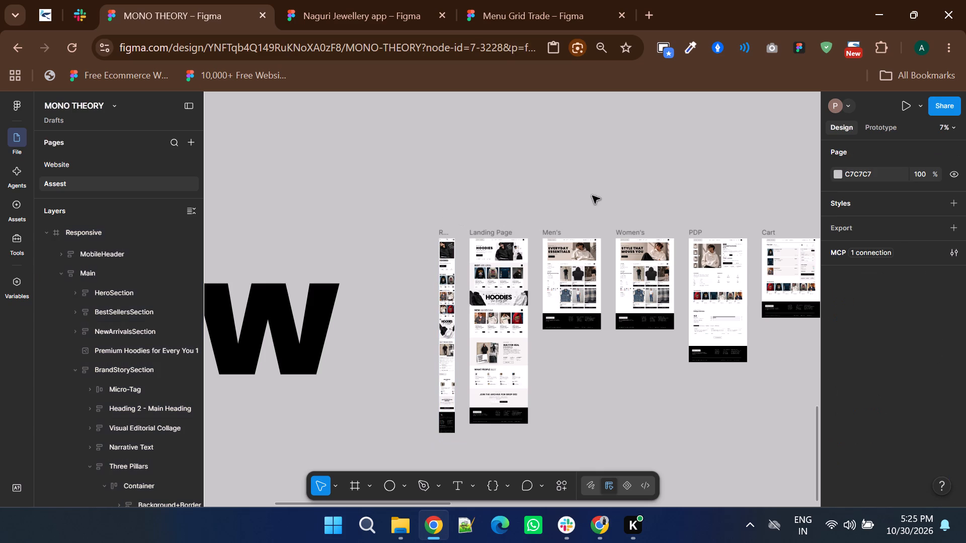
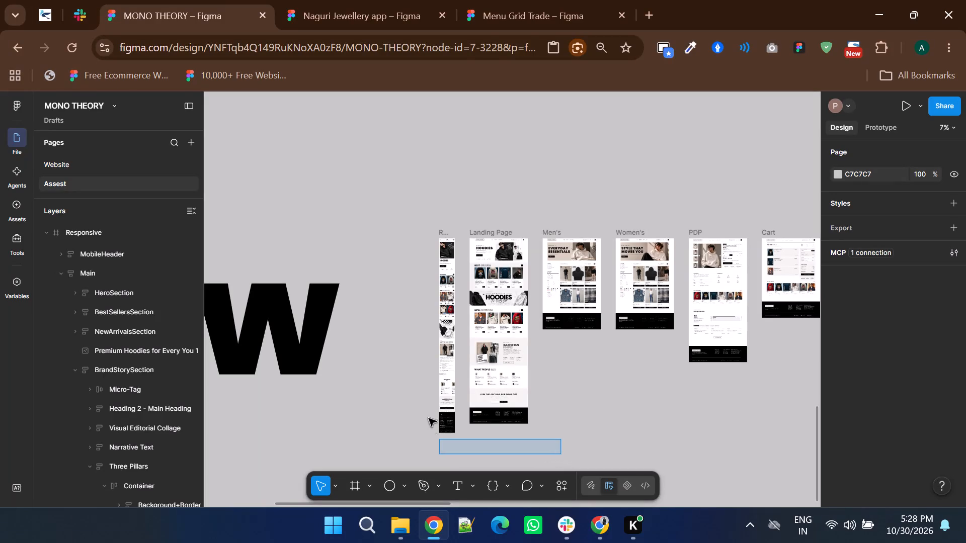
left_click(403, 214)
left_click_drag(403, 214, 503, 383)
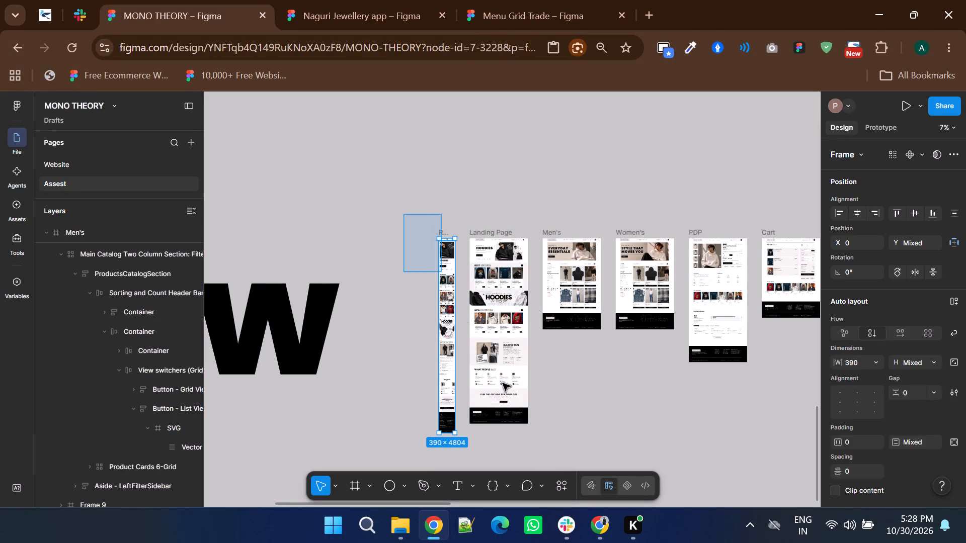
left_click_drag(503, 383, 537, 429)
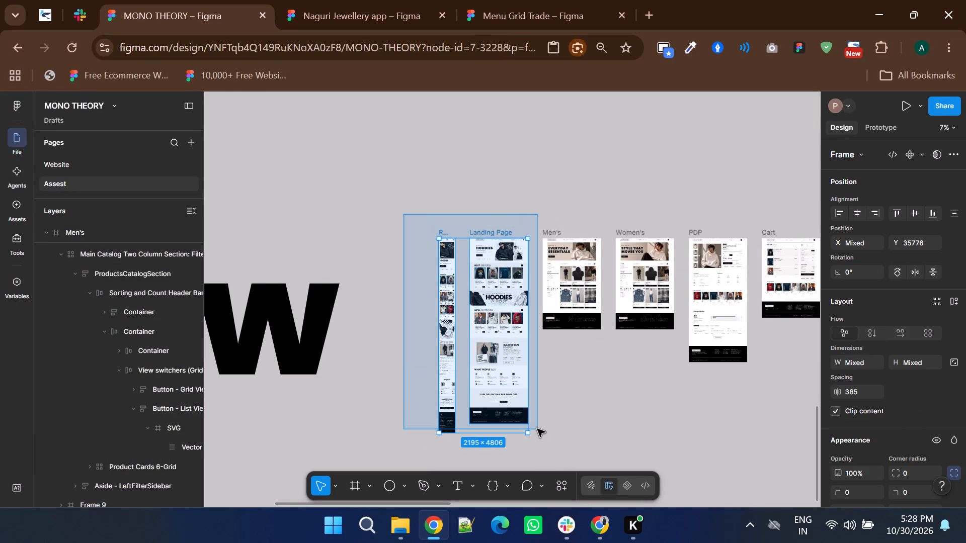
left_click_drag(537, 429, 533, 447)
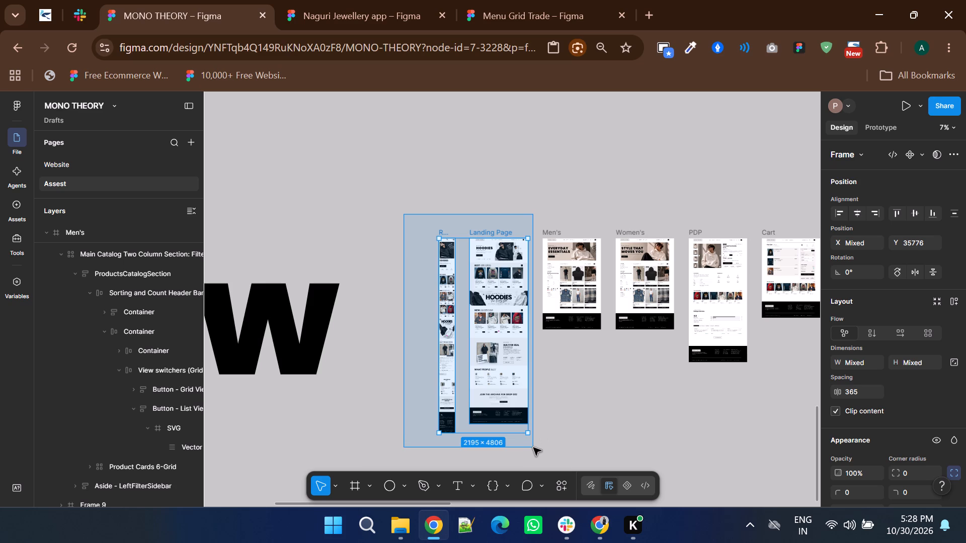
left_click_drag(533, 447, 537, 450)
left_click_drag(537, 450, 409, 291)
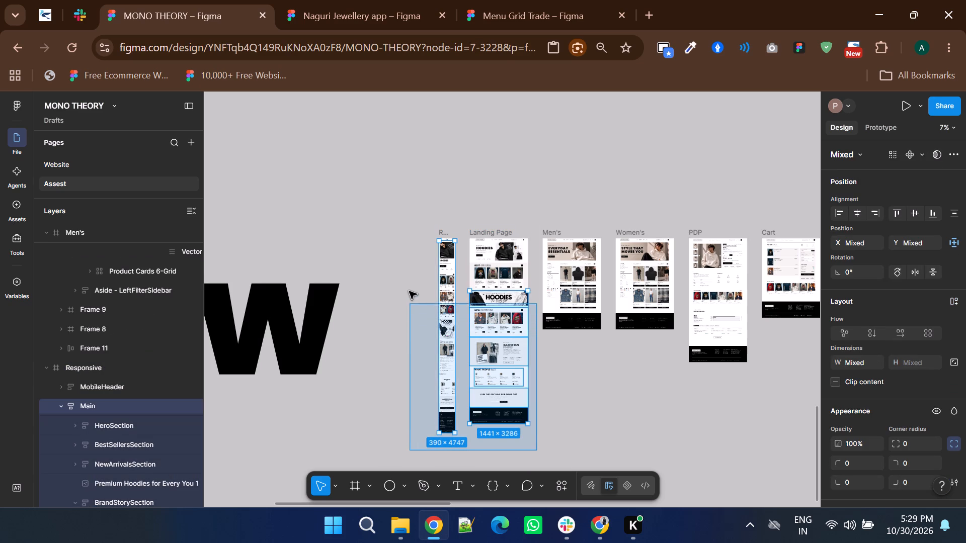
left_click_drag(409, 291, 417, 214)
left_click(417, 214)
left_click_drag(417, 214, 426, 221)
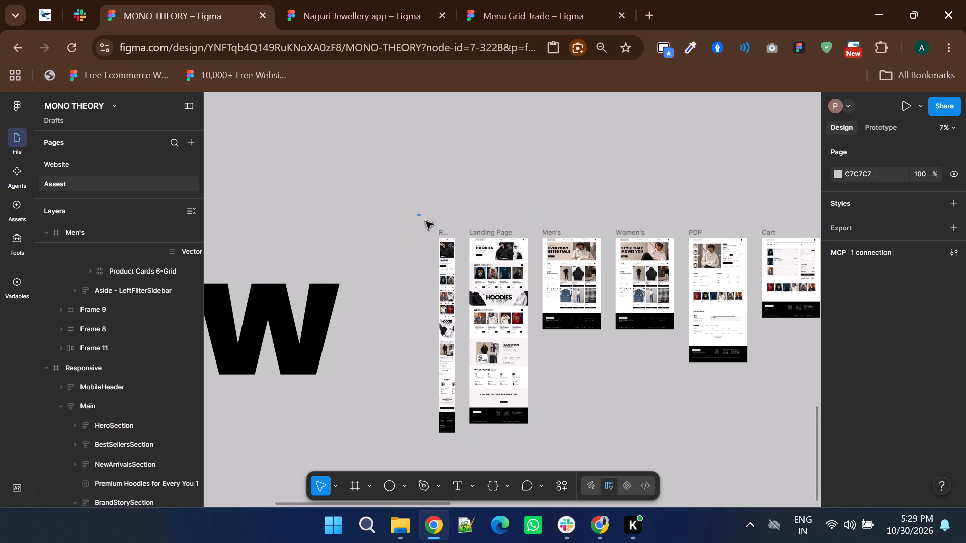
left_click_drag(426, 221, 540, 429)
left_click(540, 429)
Duplicate the Wishlist frame at the end of the Assest row and place the copy beyond it at X 42372, Y 35776.
scroll(570, 401, "down", 6, "shift")
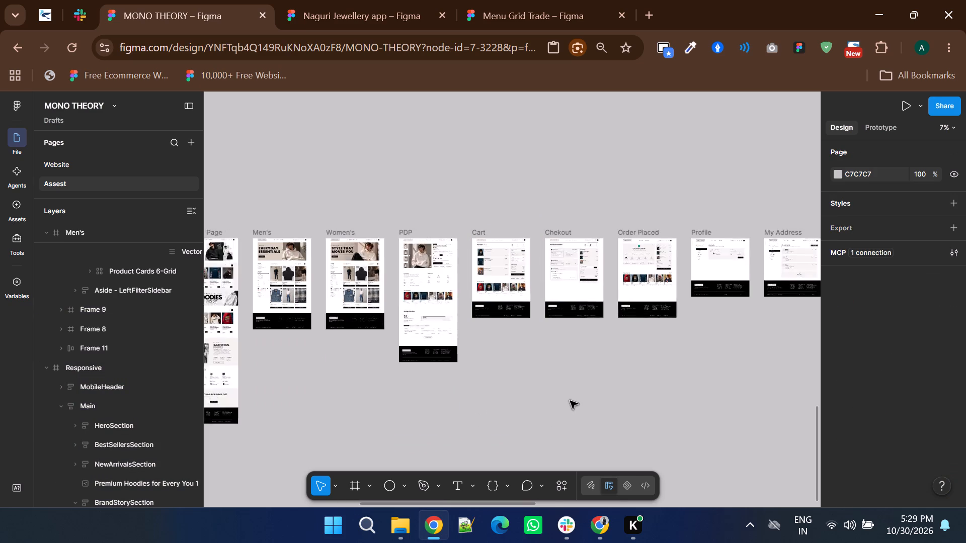
scroll(570, 401, "down", 16, "shift")
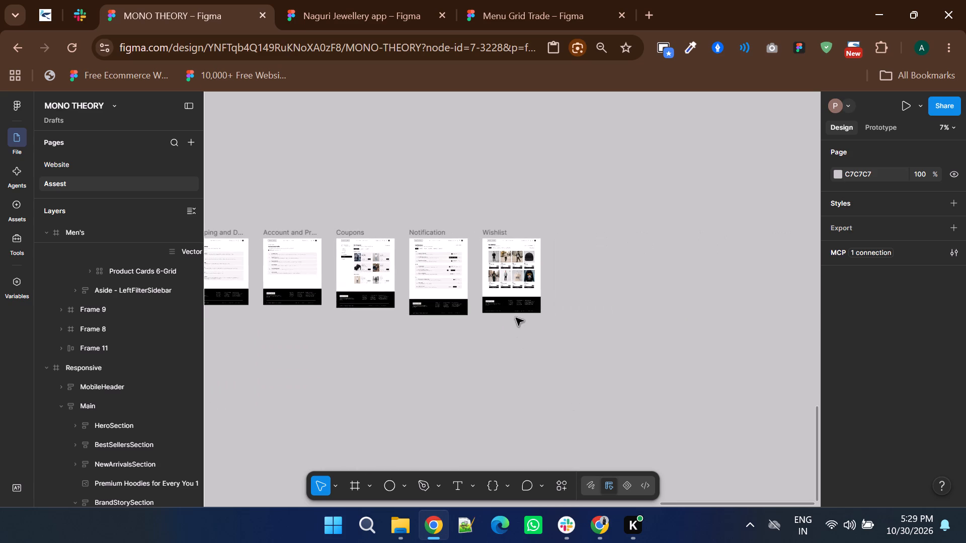
scroll(550, 259, "up", 5, "ctrl")
scroll(550, 259, "down", 3, "ctrl")
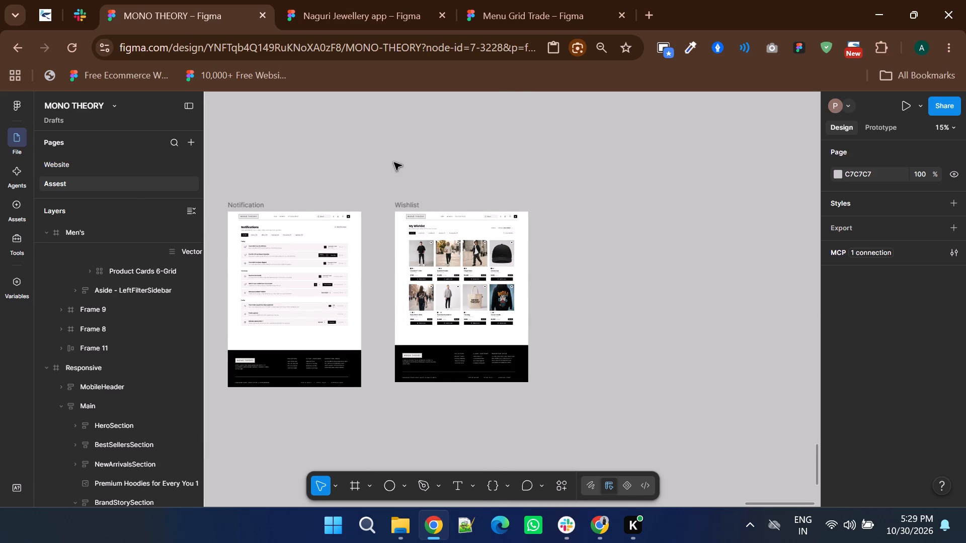
left_click(404, 207)
left_click_drag(407, 206, 595, 215, "alt")
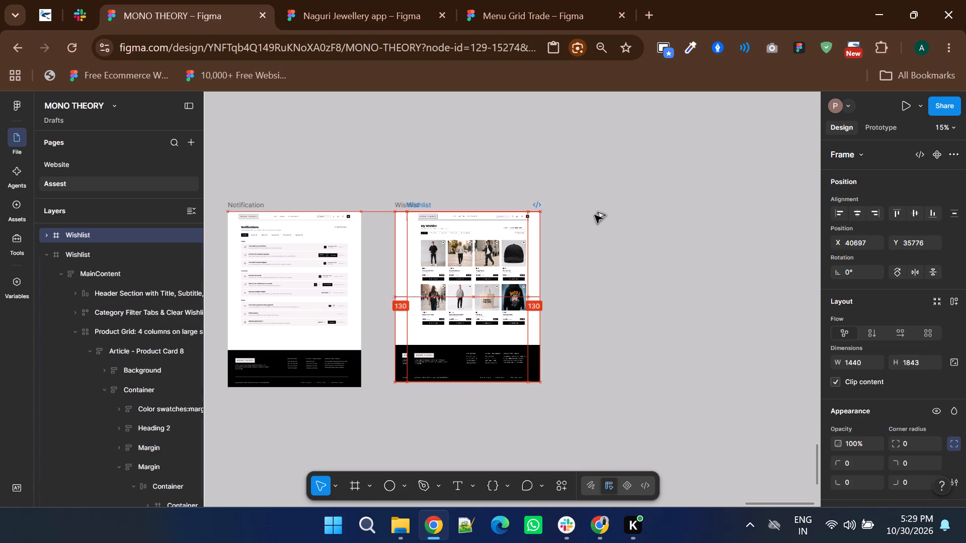
left_click_drag(595, 215, 571, 206, "alt")
Select the MainContent layer in the duplicated Wishlist frame and examine its heading, filter tabs and product grid.
left_click(641, 278)
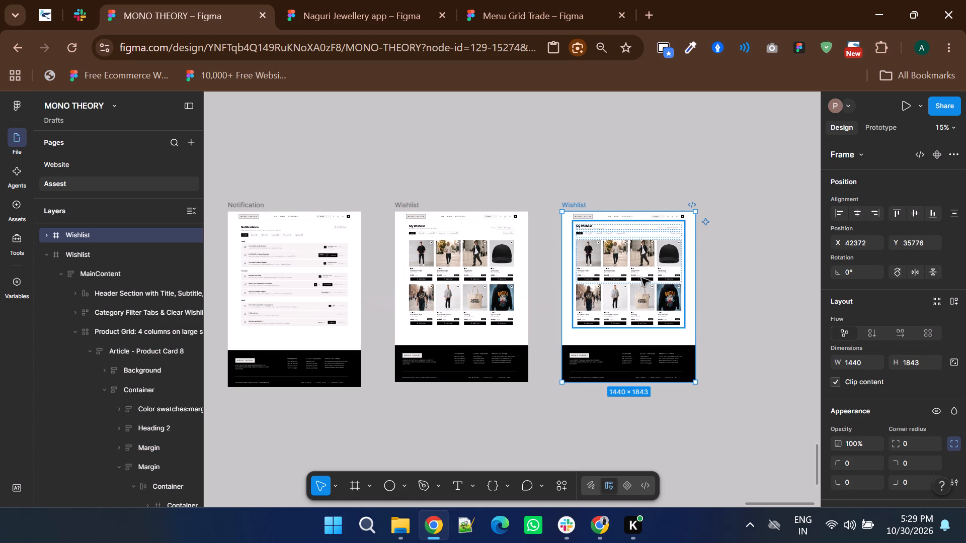
scroll(641, 278, "down", 1, "shift")
scroll(544, 235, "up", 4, "ctrl")
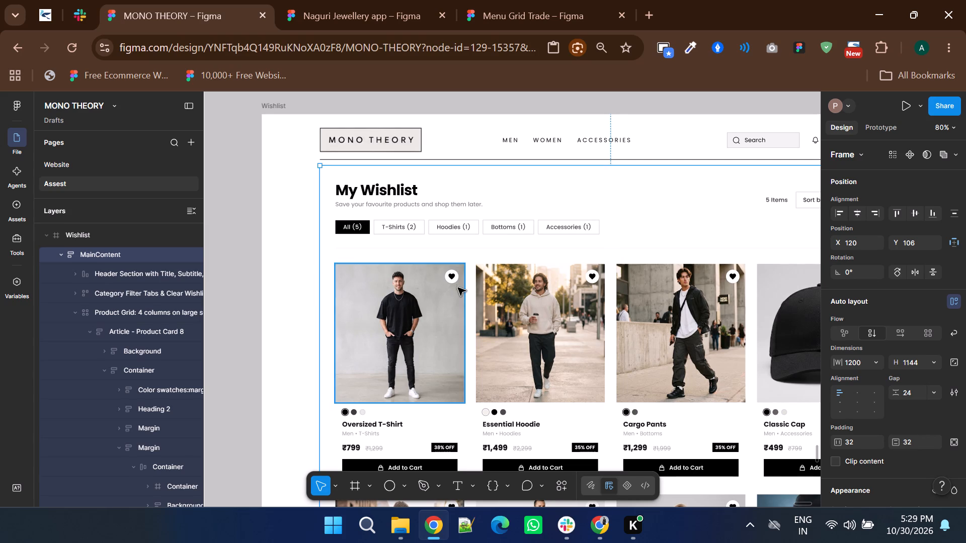
scroll(458, 289, "down", 2, "ctrl")
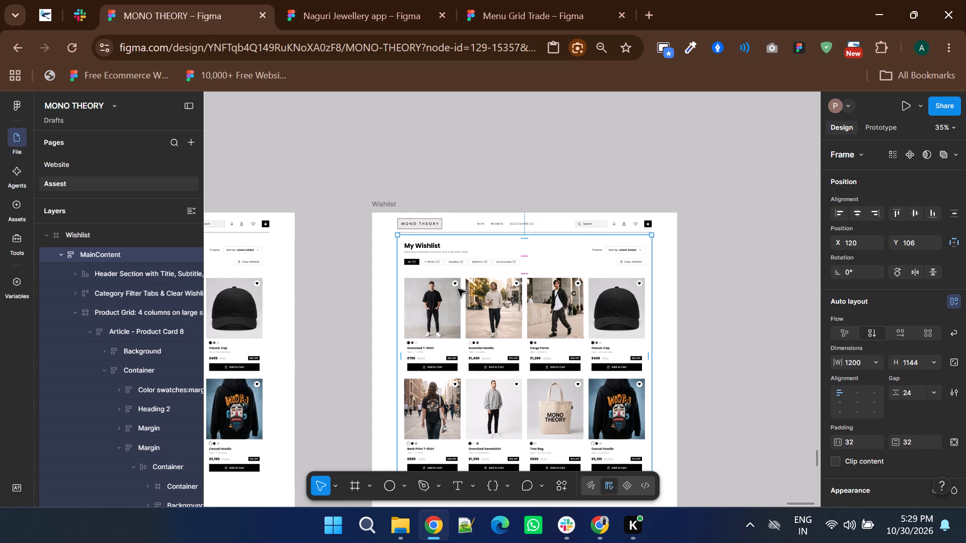
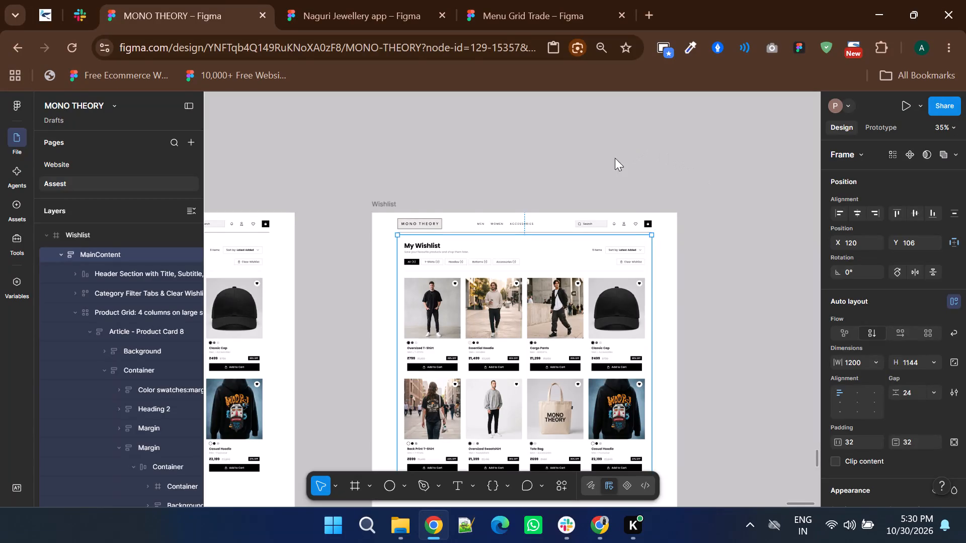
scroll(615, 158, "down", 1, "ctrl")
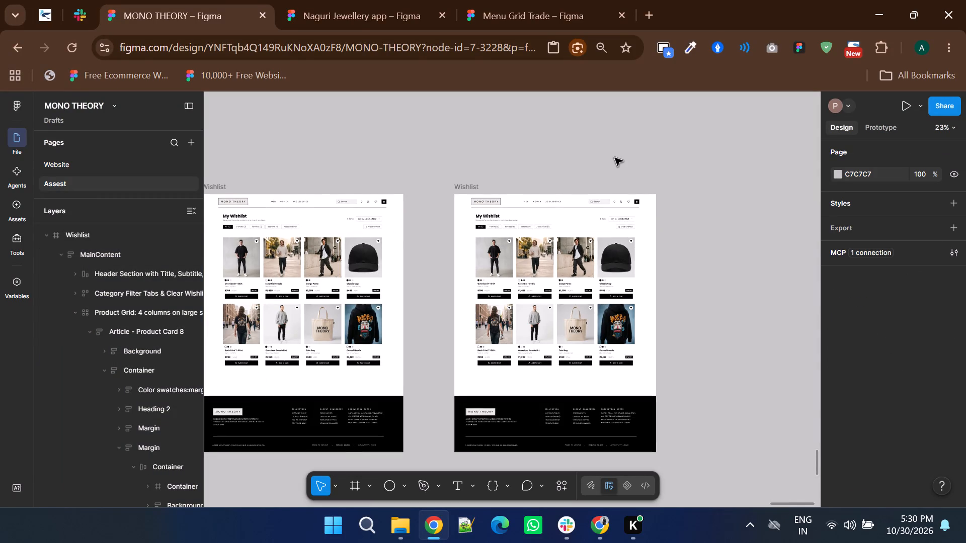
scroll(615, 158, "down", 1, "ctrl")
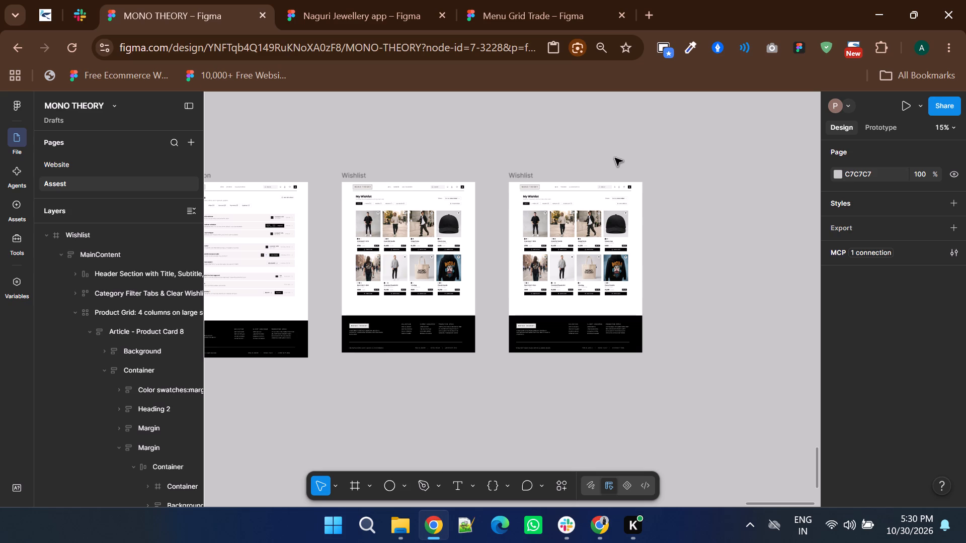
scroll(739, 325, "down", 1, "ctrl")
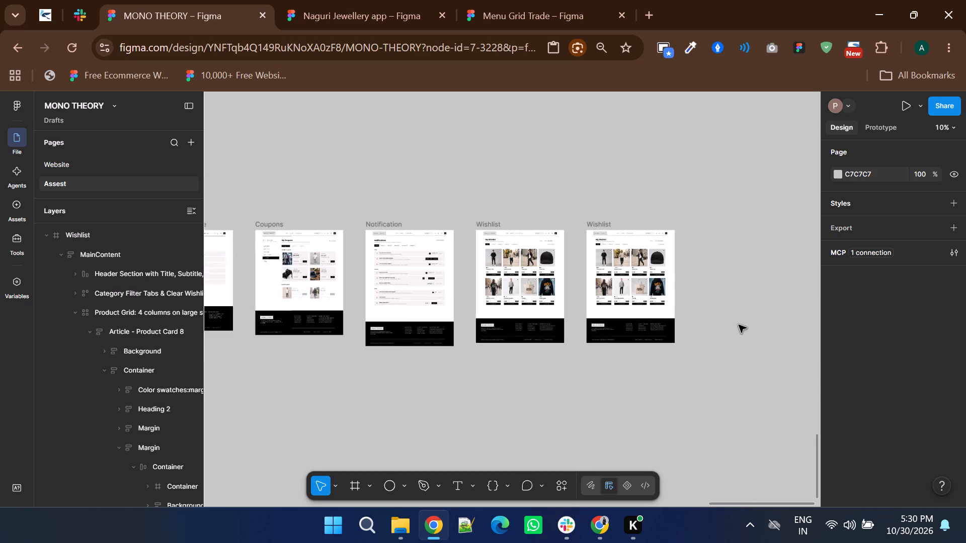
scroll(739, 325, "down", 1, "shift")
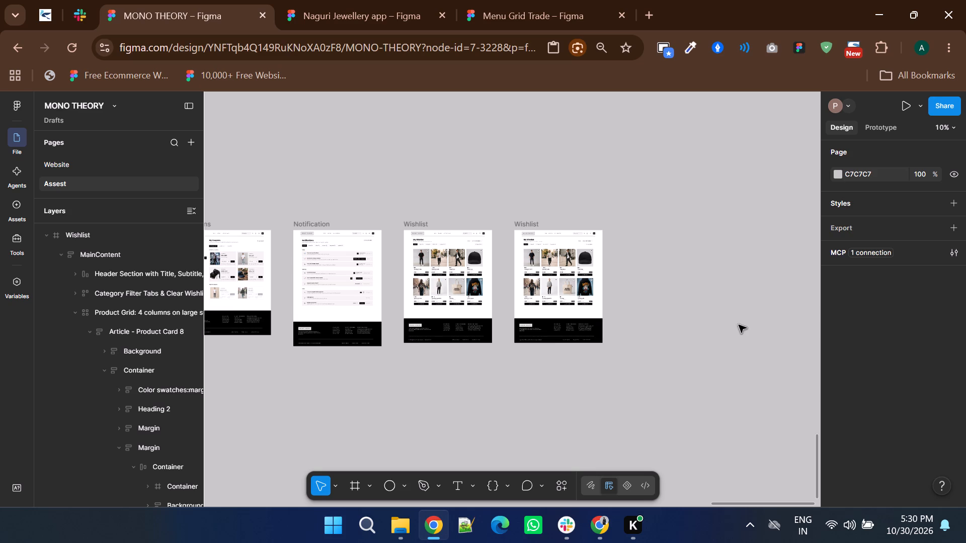
Change the T-Shirts (2) filter tab label in the duplicated Wishlist frame to "Short Hoodies (2)".
scroll(556, 260, "up", 5, "ctrl")
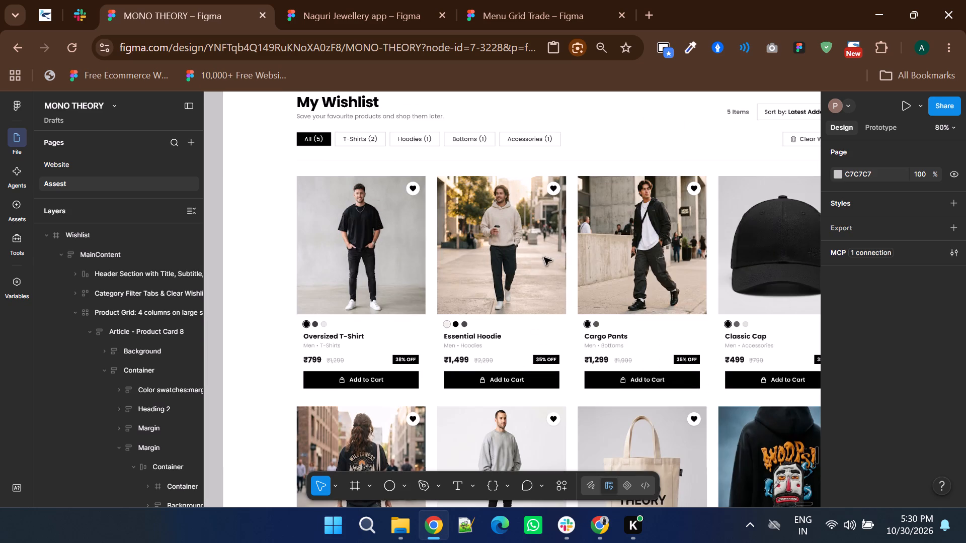
scroll(500, 247, "up", 1)
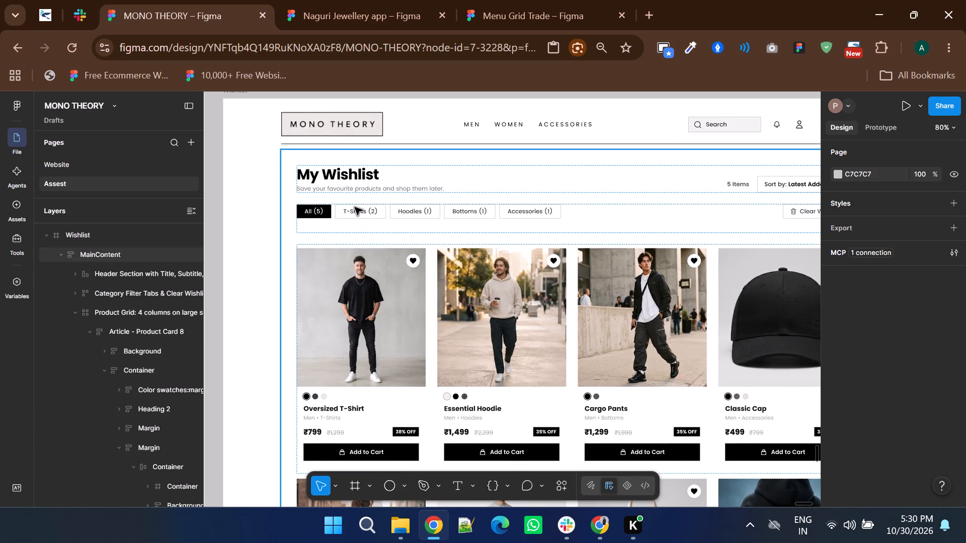
scroll(355, 207, "up", 3, "ctrl")
scroll(424, 233, "up", 1, "ctrl")
scroll(489, 264, "down", 2, "ctrl")
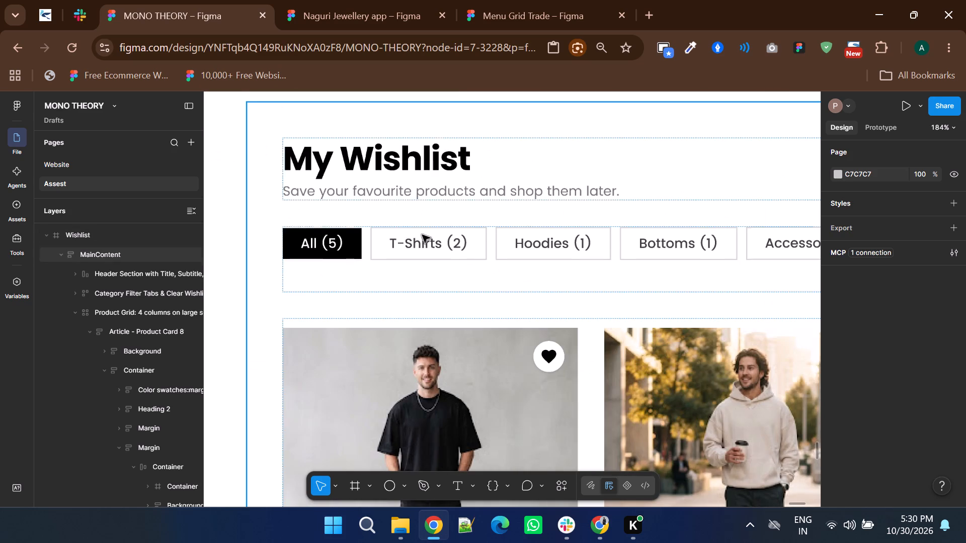
scroll(390, 222, "up", 1, "ctrl")
triple_click(417, 254, "ctrl")
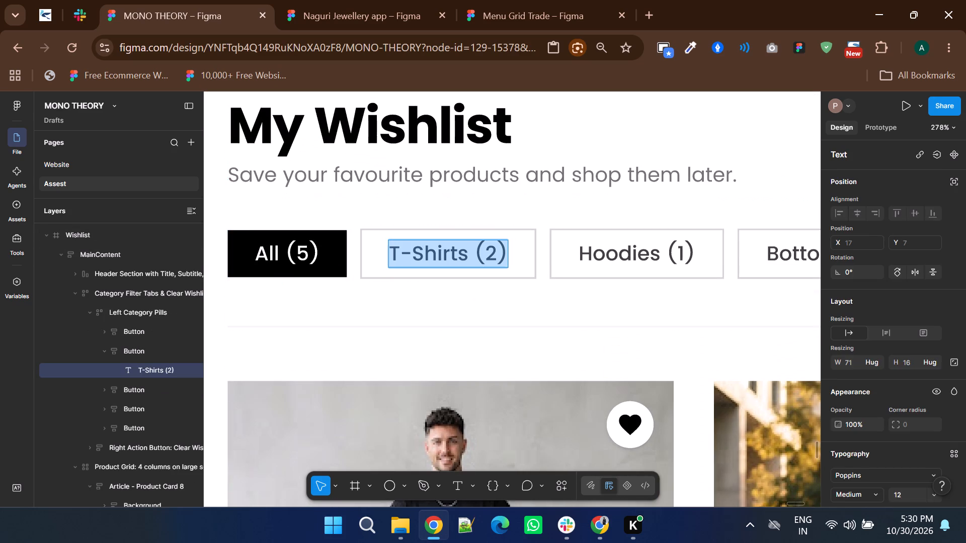
left_click(393, 253)
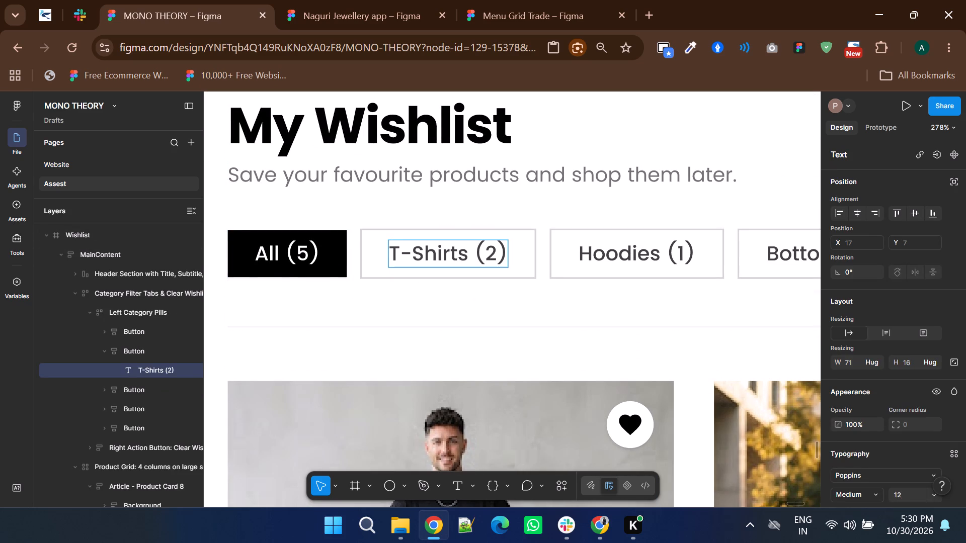
type("Short")
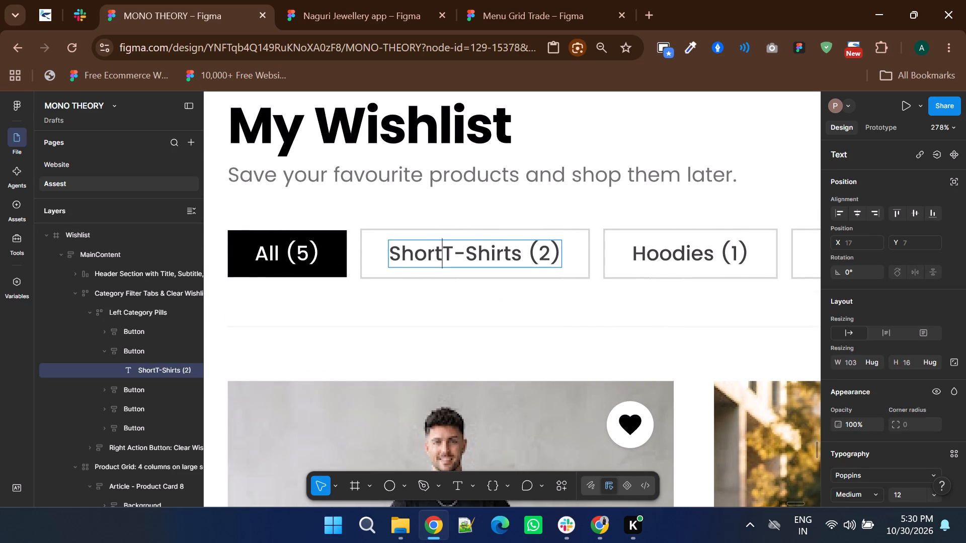
key("space")
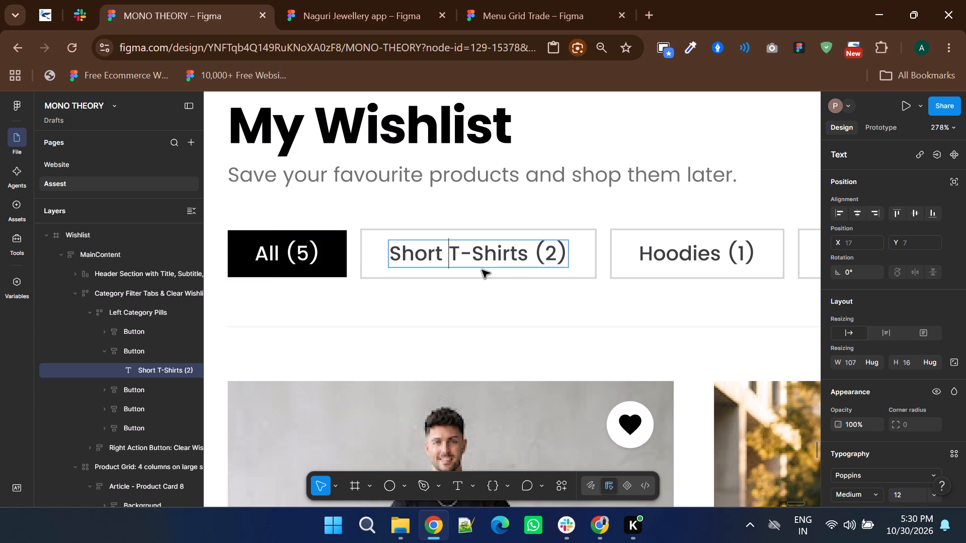
left_click_drag(452, 258, 526, 256)
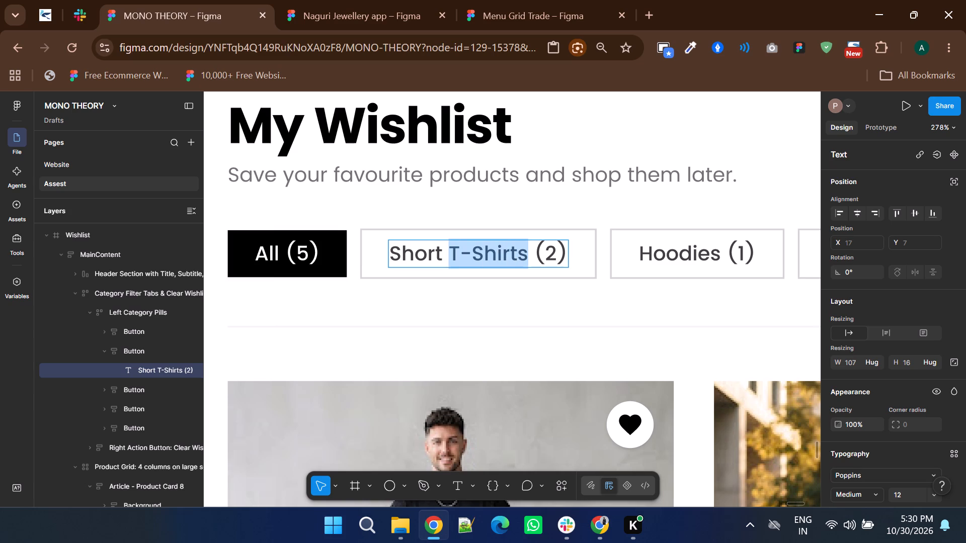
type("Hoodeis")
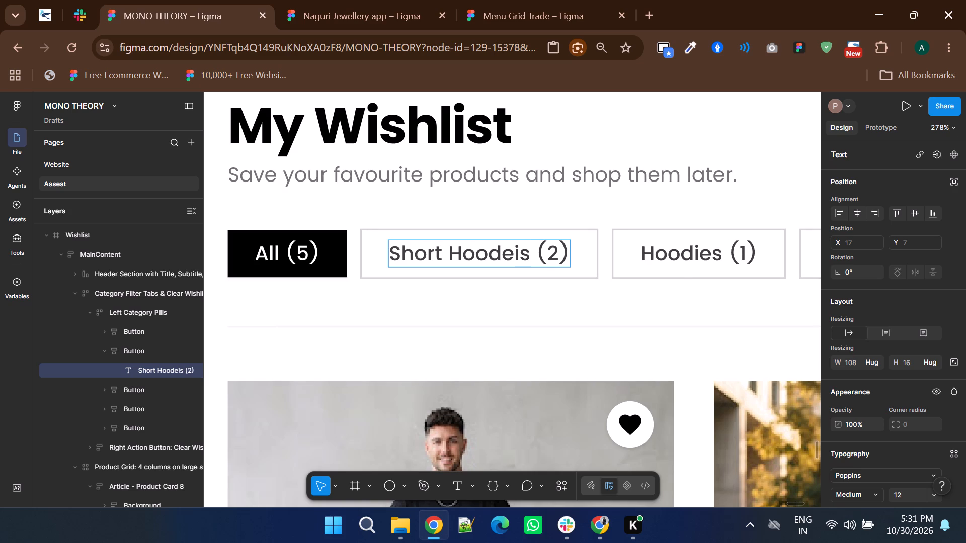
key("BackSpace")
key("BackSpace")
key("BackSpace")
type("ies")
scroll(497, 300, "down", 1, "ctrl")
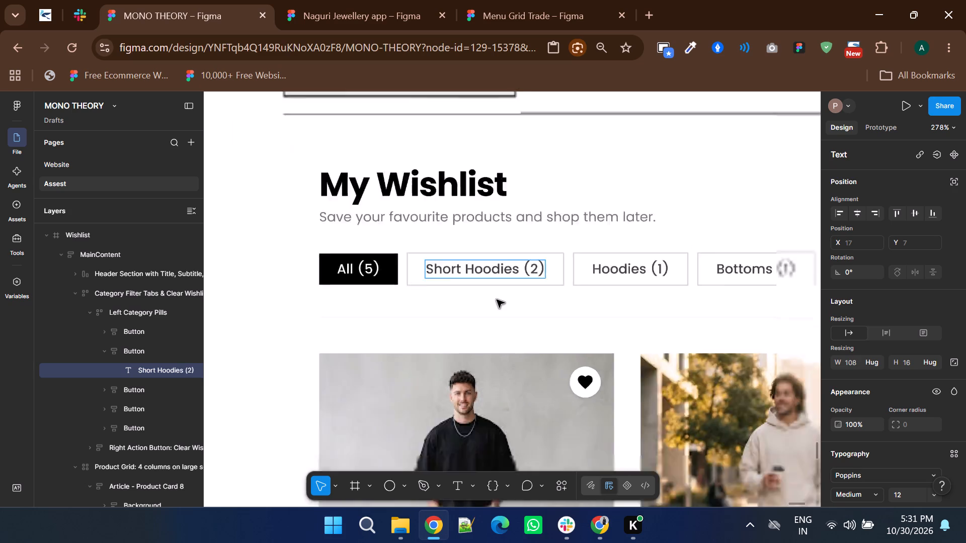
scroll(497, 300, "down", 2, "ctrl")
double_click(527, 129)
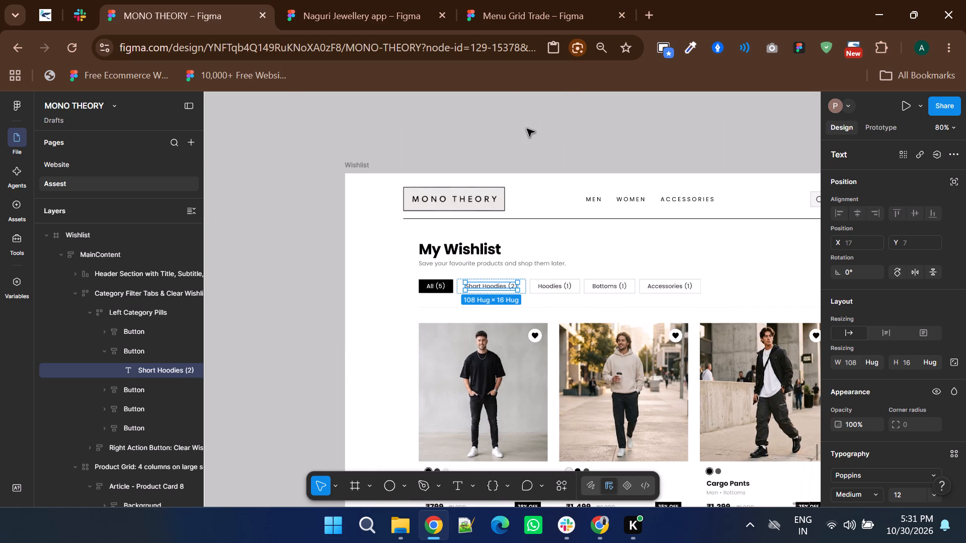
Change the Hoodies (1) filter tab label in the duplicated Wishlist frame to "Long Hoodies (1)".
scroll(578, 273, "up", 2, "ctrl")
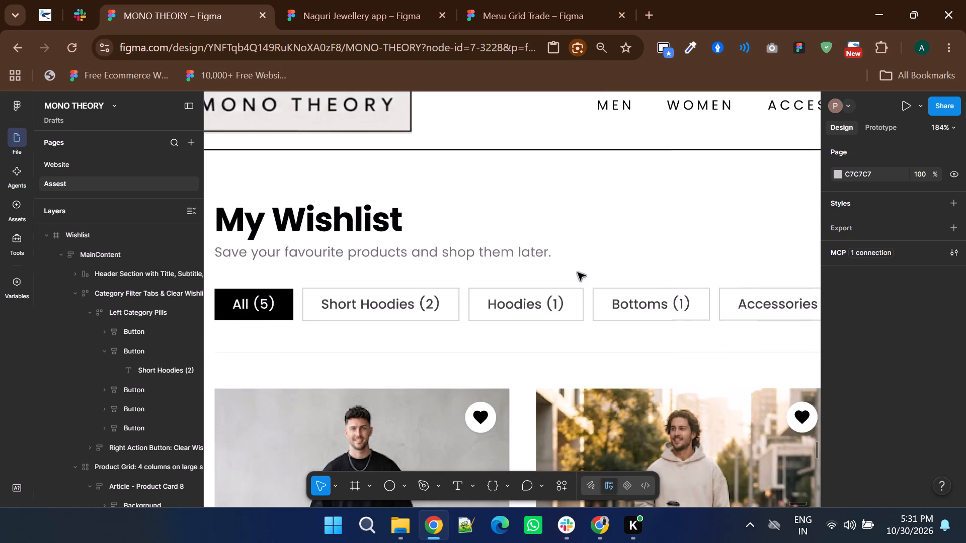
double_click(522, 304, "ctrl")
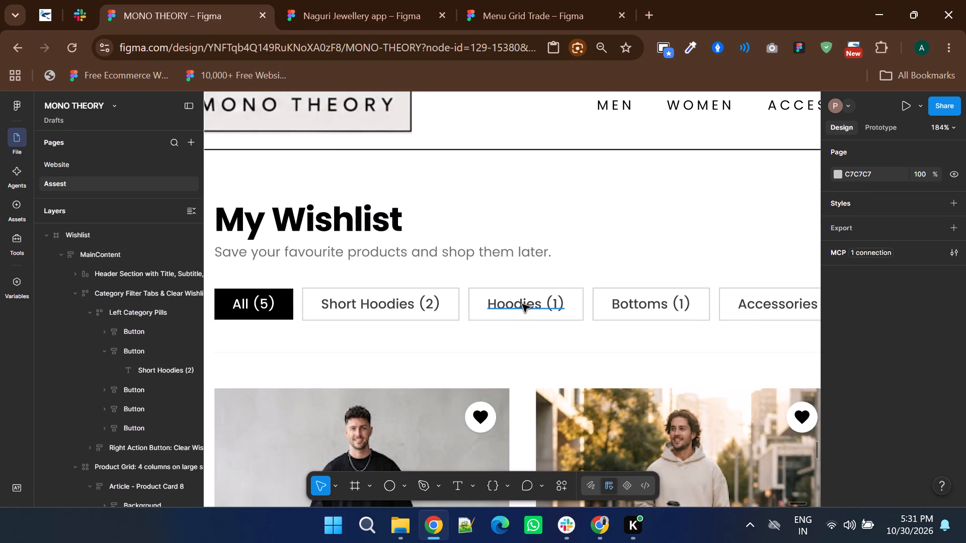
left_click(491, 304)
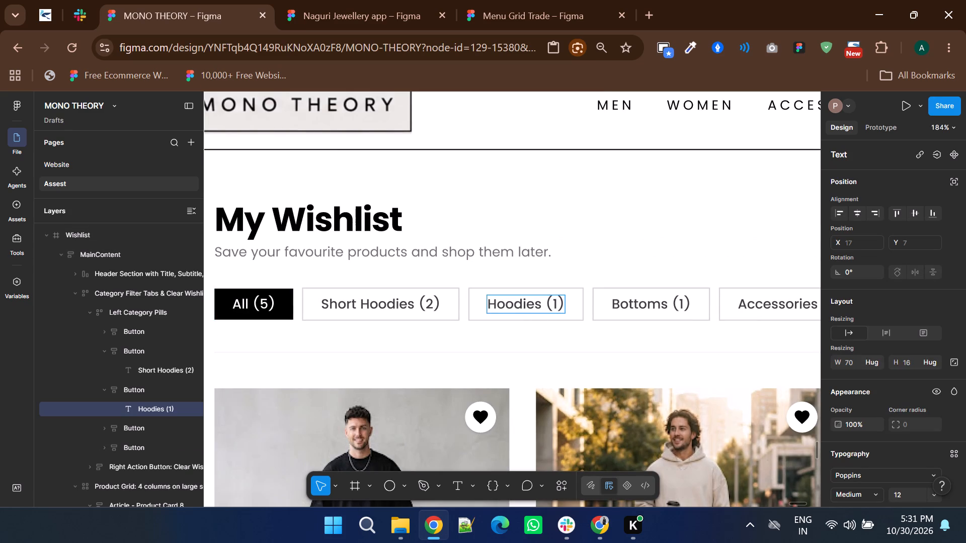
type("Long")
key("space")
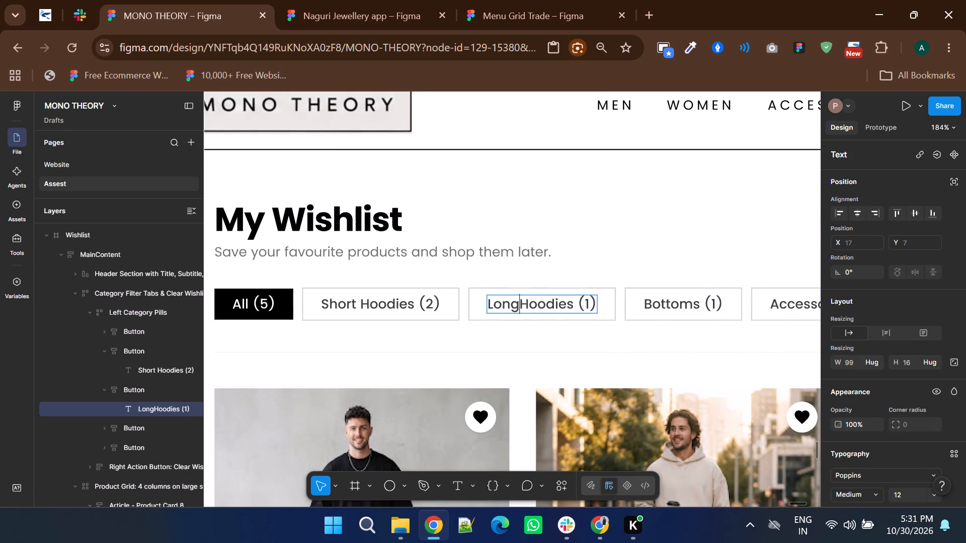
scroll(453, 327, "down", 2, "ctrl")
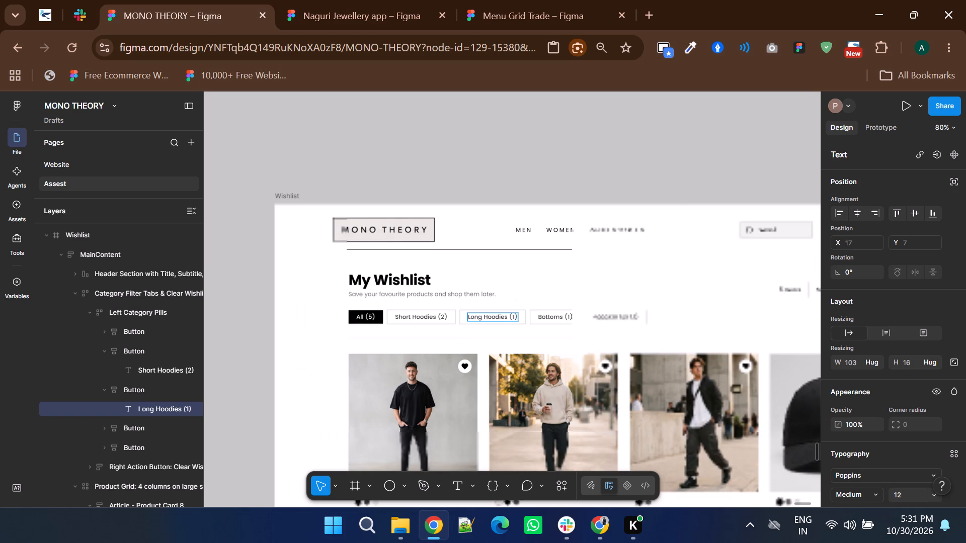
double_click(562, 160)
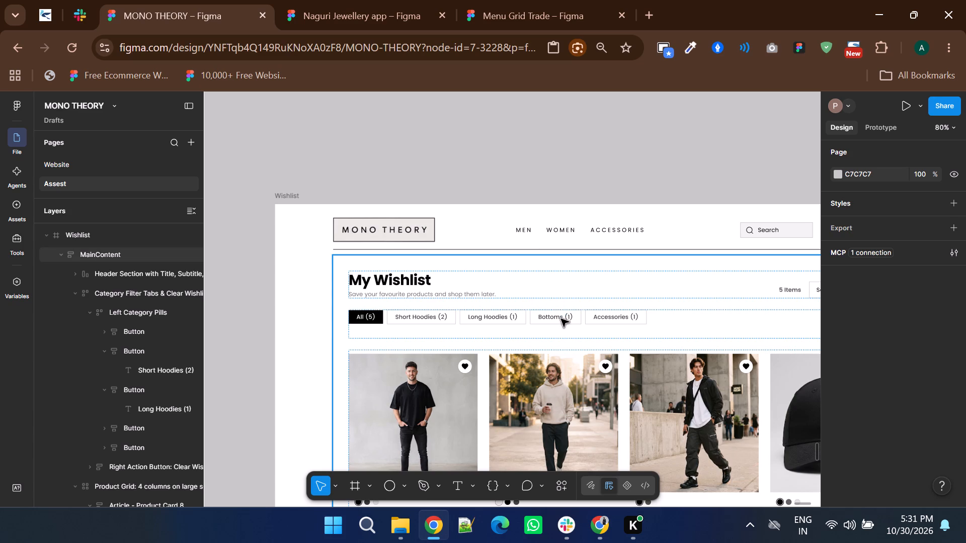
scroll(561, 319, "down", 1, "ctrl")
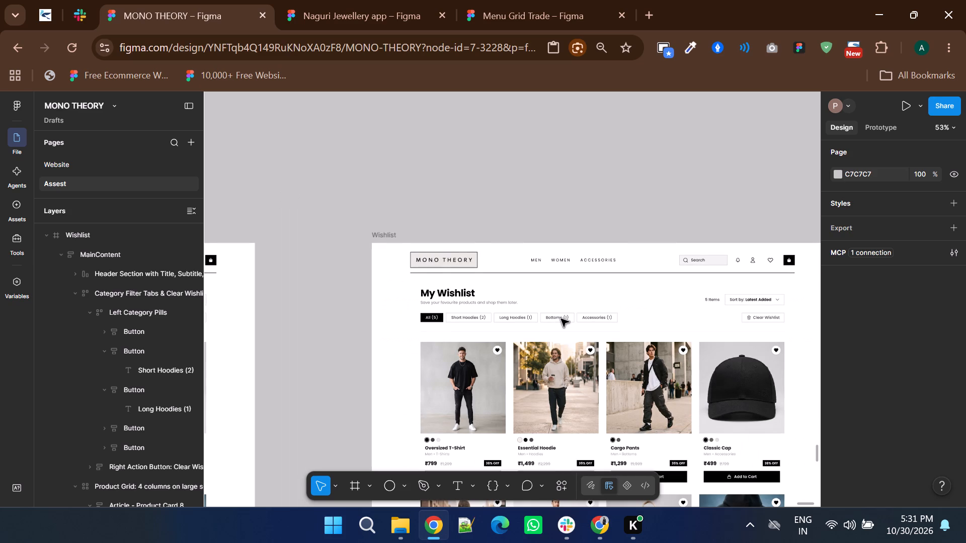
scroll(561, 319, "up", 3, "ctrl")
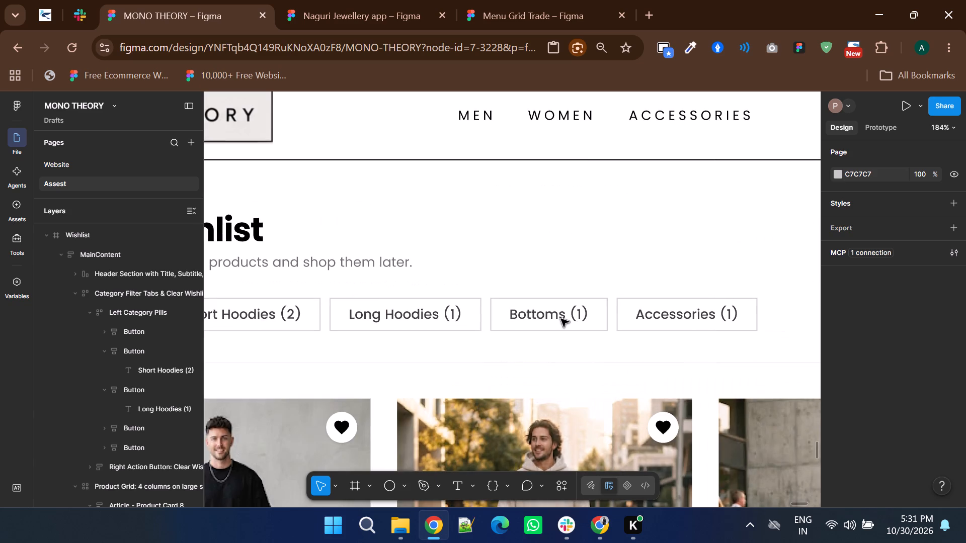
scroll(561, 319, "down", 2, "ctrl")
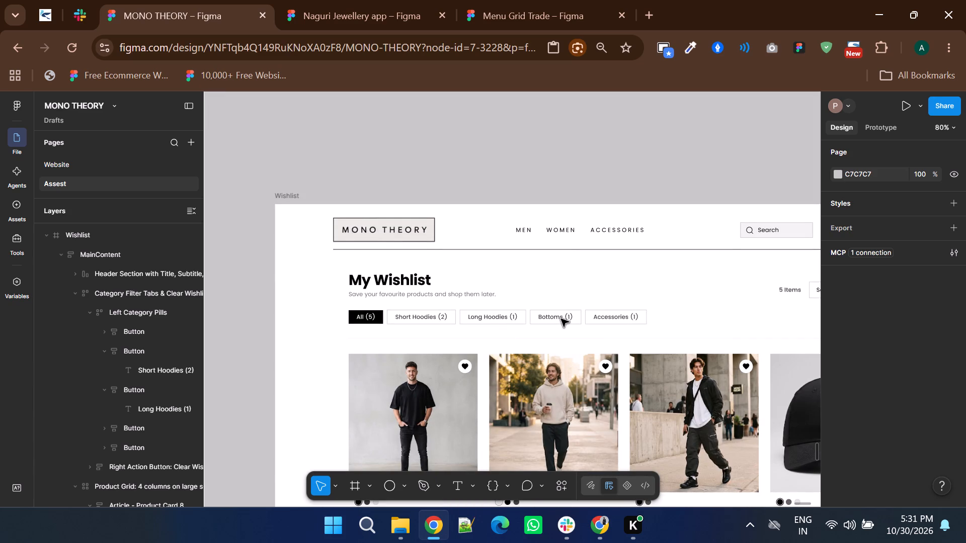
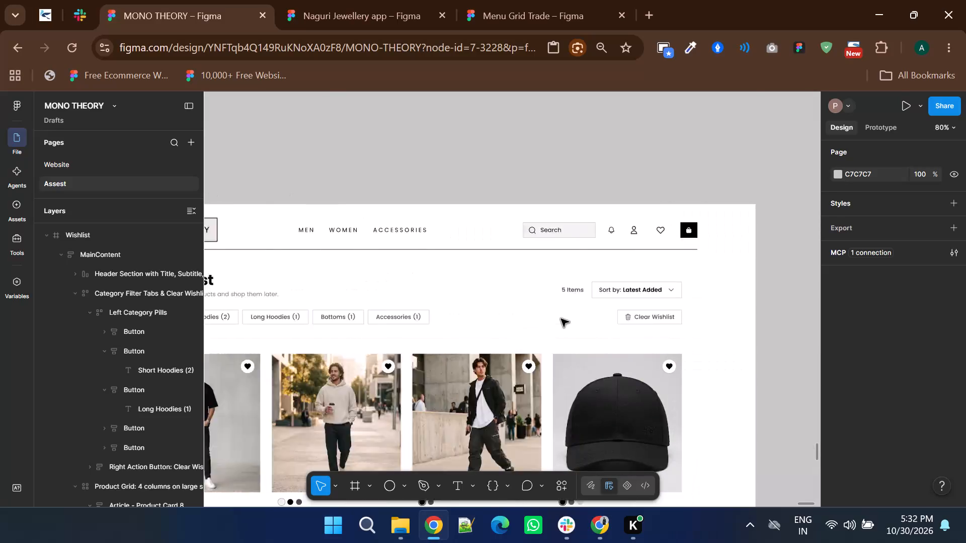
Set the Short Hoodies (2) filter button's fill to black (000000).
scroll(561, 319, "up", 3, "shift")
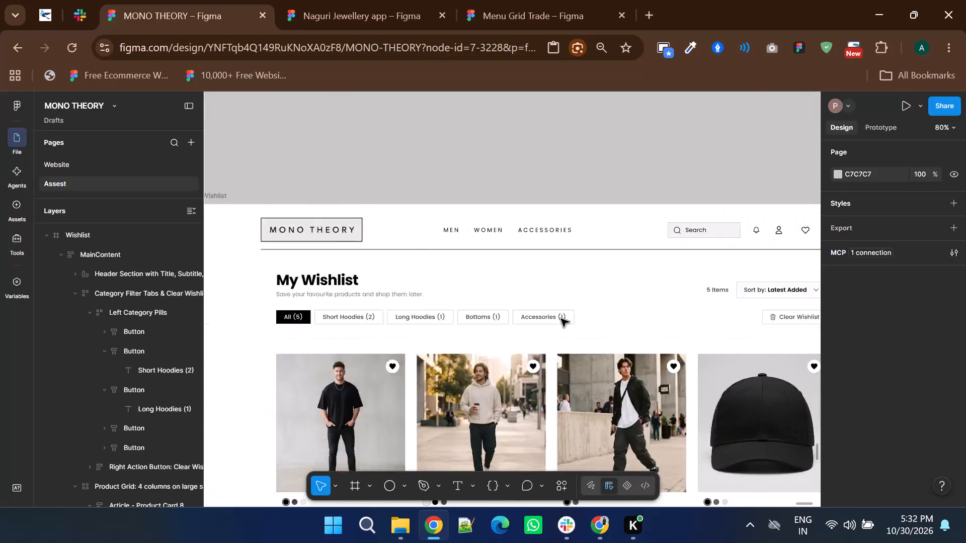
scroll(513, 315, "up", 4, "ctrl")
double_click(584, 333)
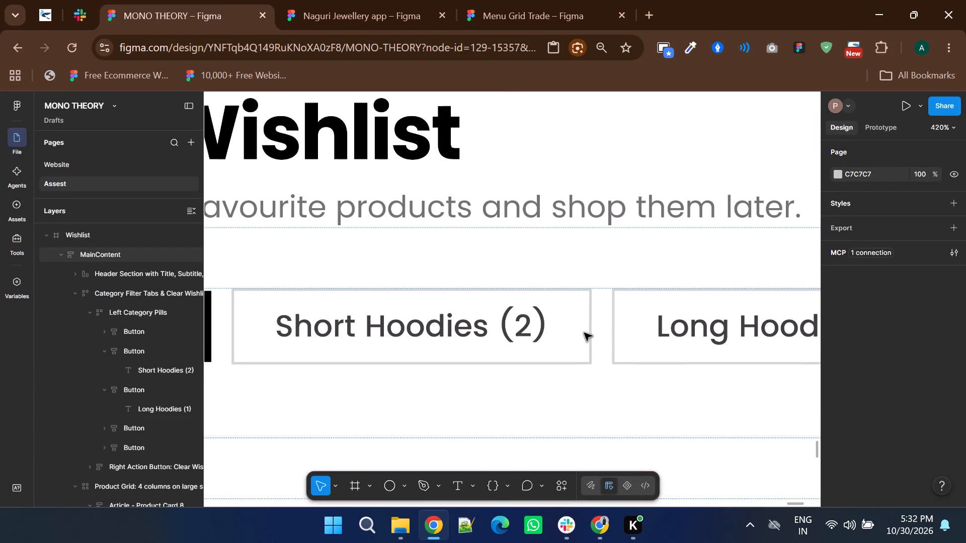
double_click(584, 333)
double_click(584, 333)
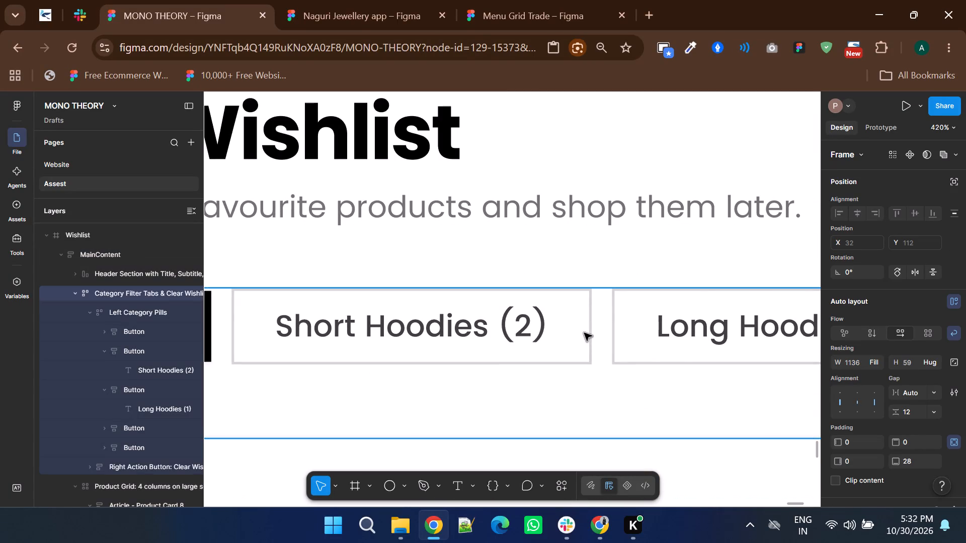
double_click(584, 333)
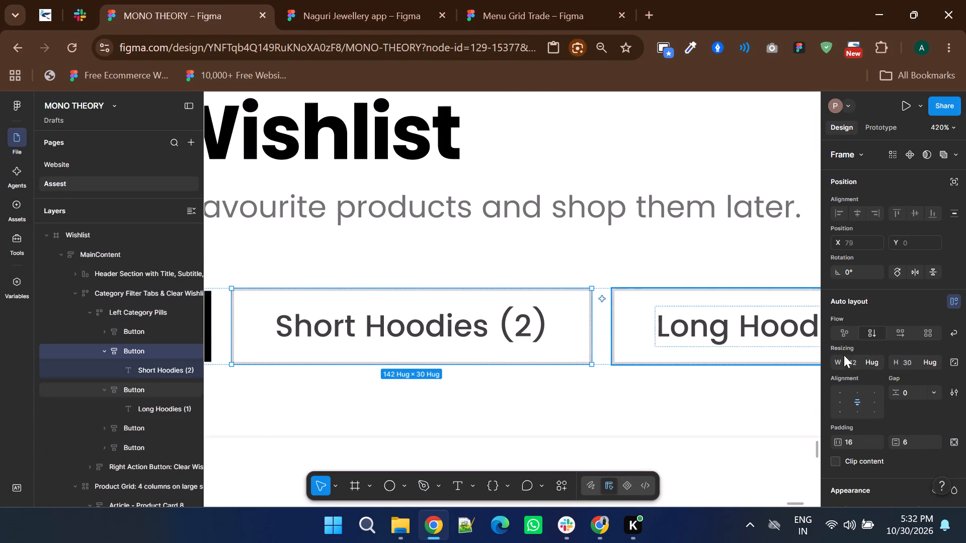
scroll(904, 357, "down", 5)
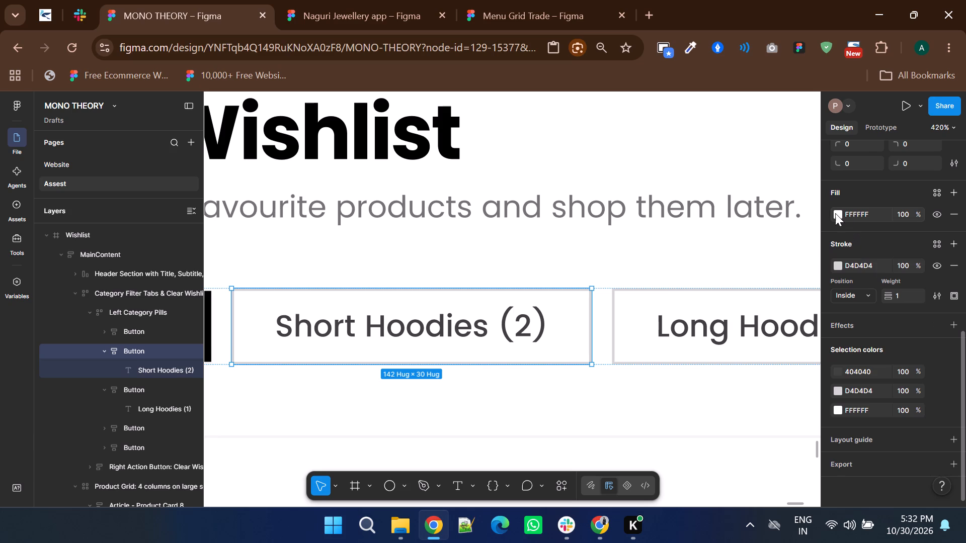
left_click(837, 218)
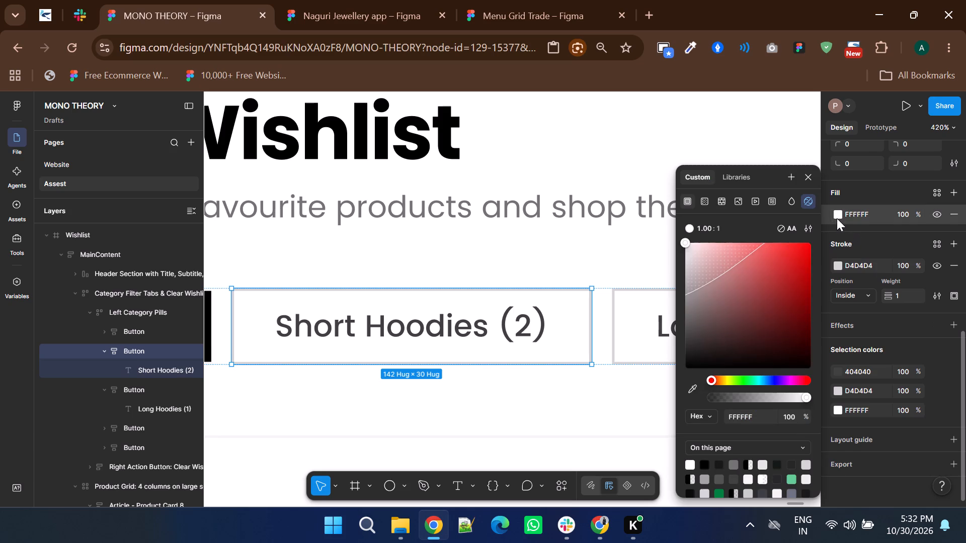
left_click_drag(738, 313, 596, 493)
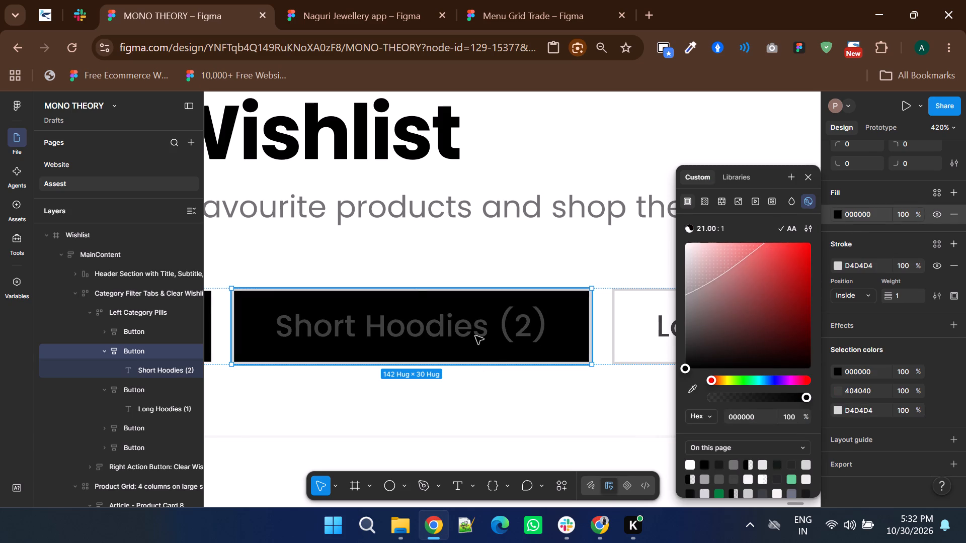
Change the Short Hoodies (2) label's text colour to white (FFFFFF).
double_click(475, 336)
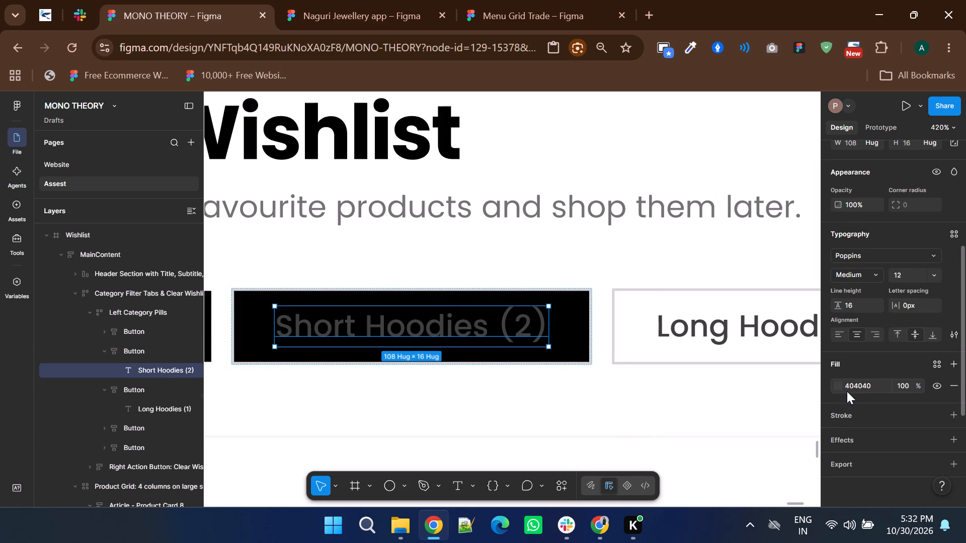
left_click(838, 385)
left_click_drag(792, 348, 632, 245)
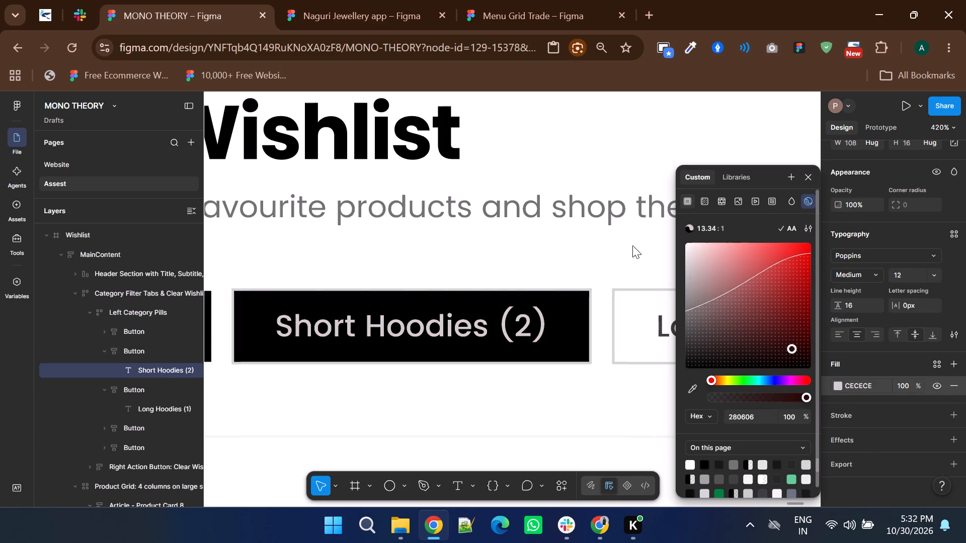
left_click_drag(632, 245, 597, 242)
left_click(575, 256)
Remove the grey D4D4D4 stroke from the Short Hoodies (2) filter button.
scroll(575, 256, "down", 3, "ctrl")
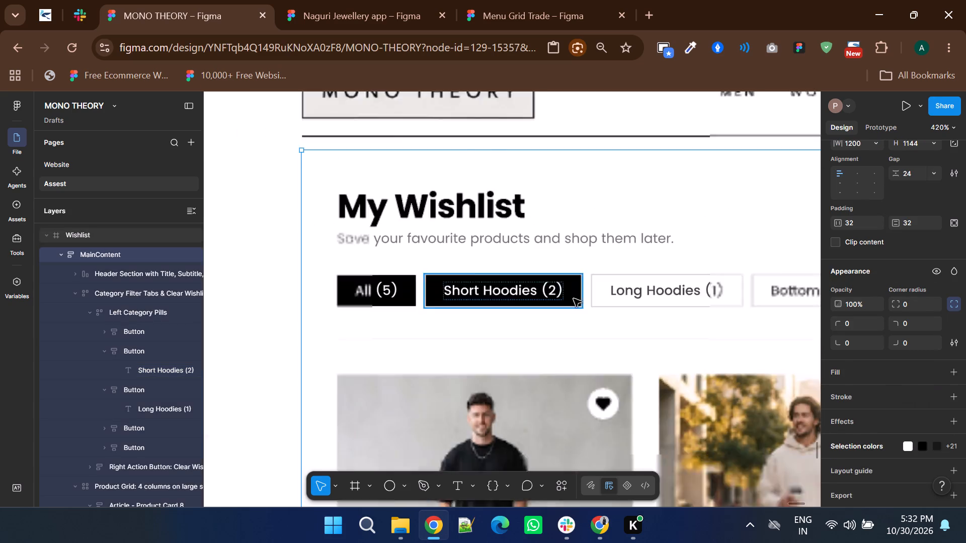
scroll(439, 278, "up", 2, "ctrl")
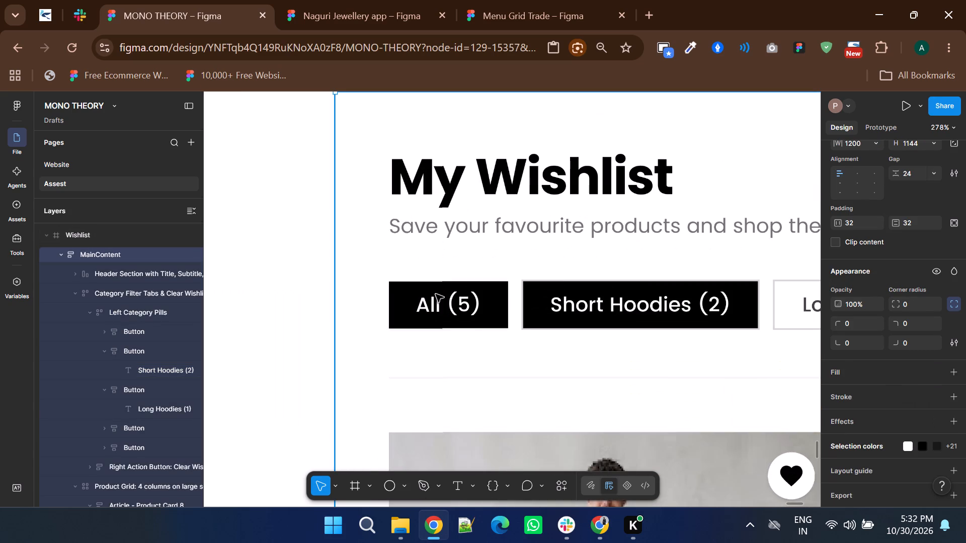
double_click(436, 294)
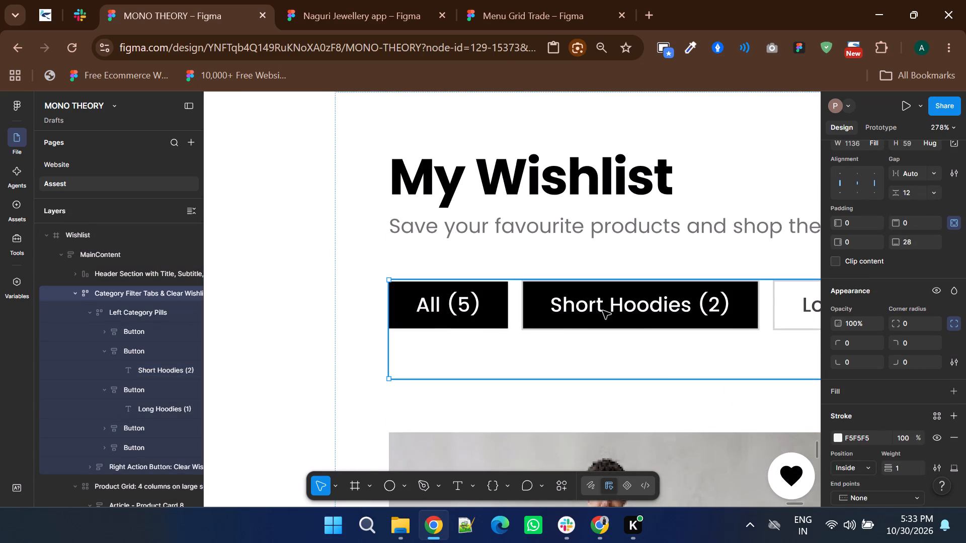
double_click(603, 311)
double_click(603, 311)
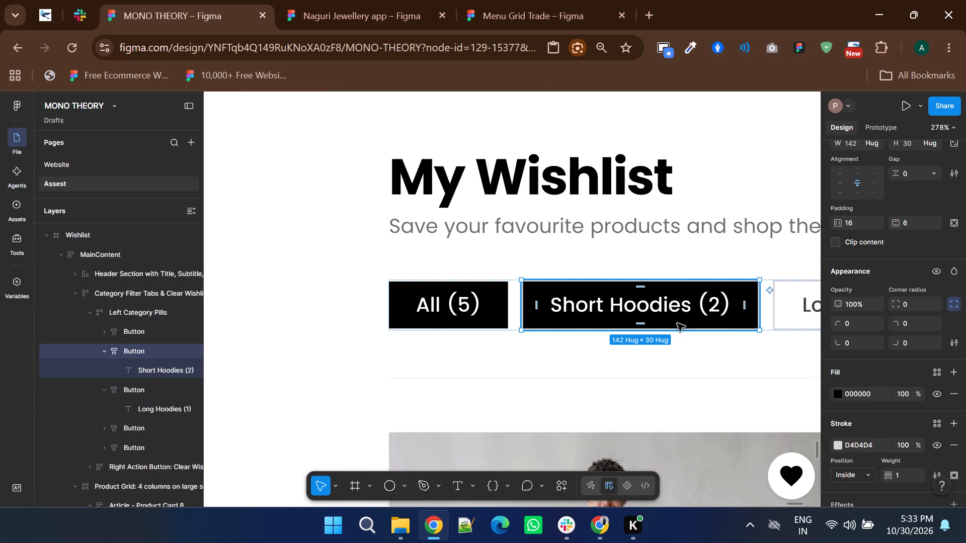
scroll(870, 330, "down", 3)
left_click(931, 268)
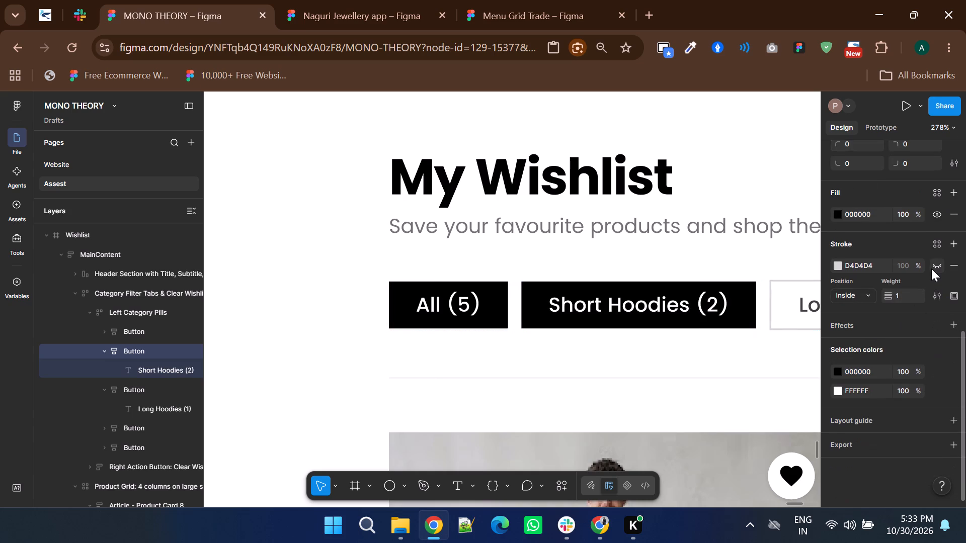
left_click(954, 268)
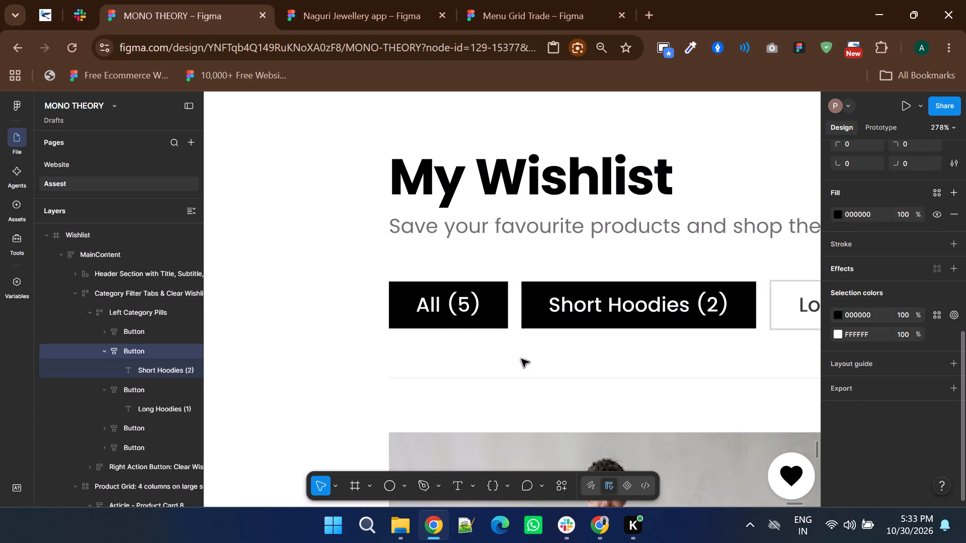
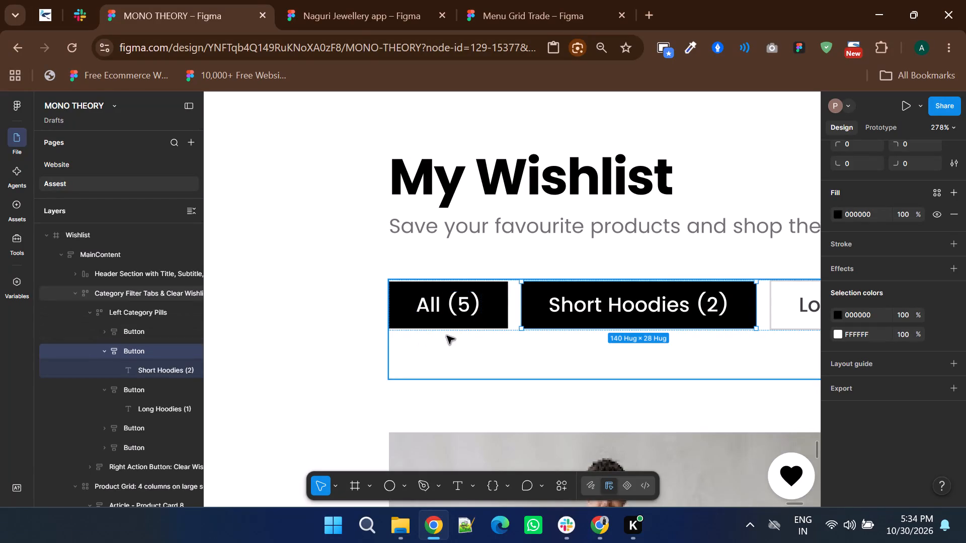
Hide the black fill of the All (5) filter button.
left_click(491, 317)
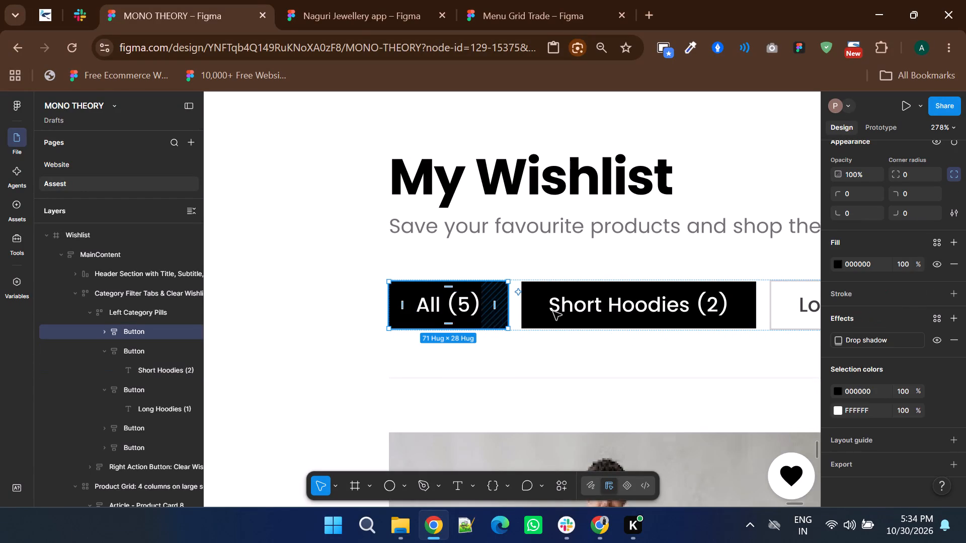
left_click(933, 266)
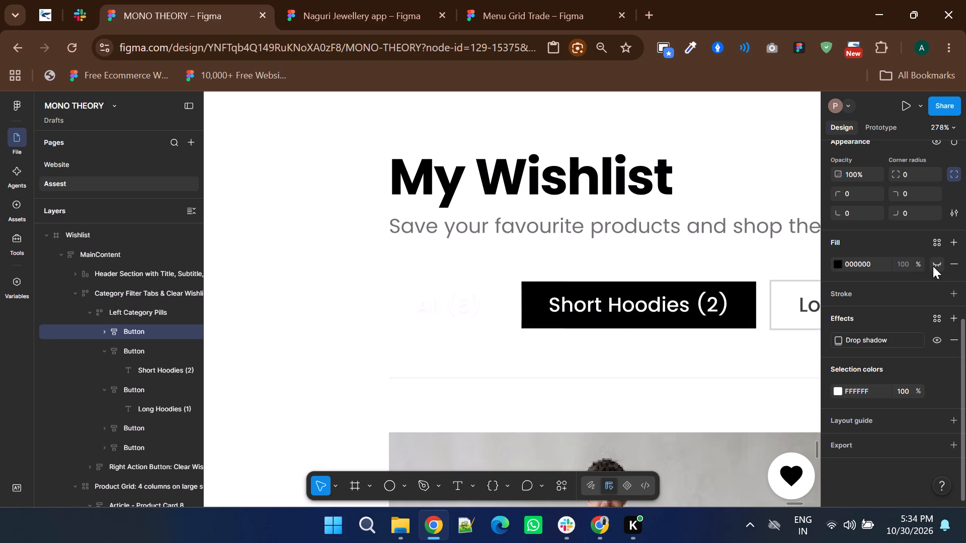
Add a stroke to the All (5) filter button in grey D4D4D4, sampled from the Long Hoodies (1) button's border.
left_click(864, 299)
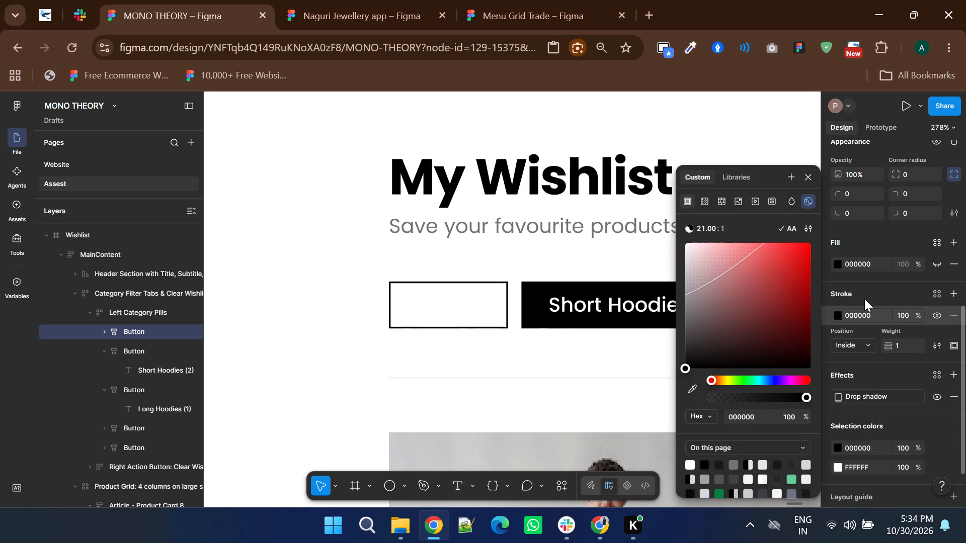
left_click(685, 387)
scroll(553, 360, "down", 6, "shift")
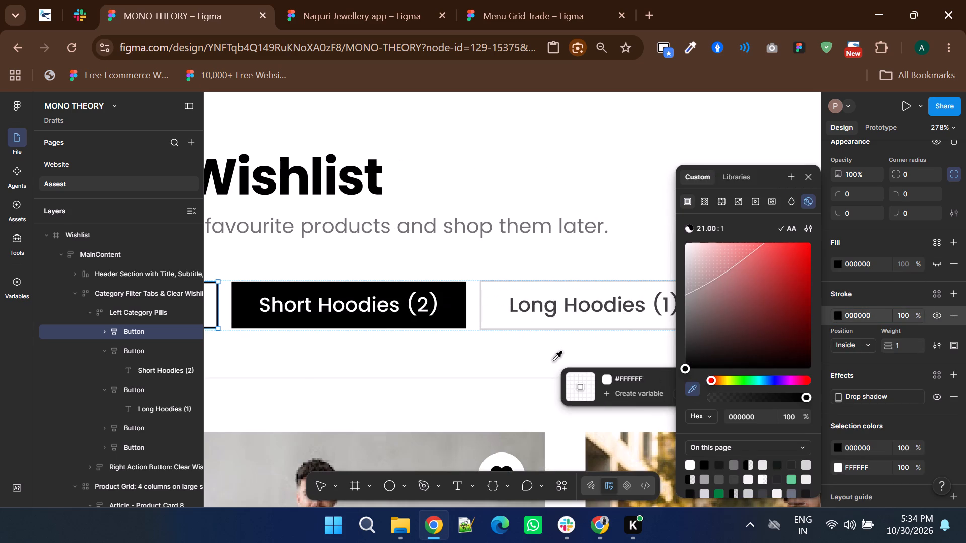
scroll(470, 311, "up", 5, "ctrl")
scroll(550, 336, "up", 1, "ctrl")
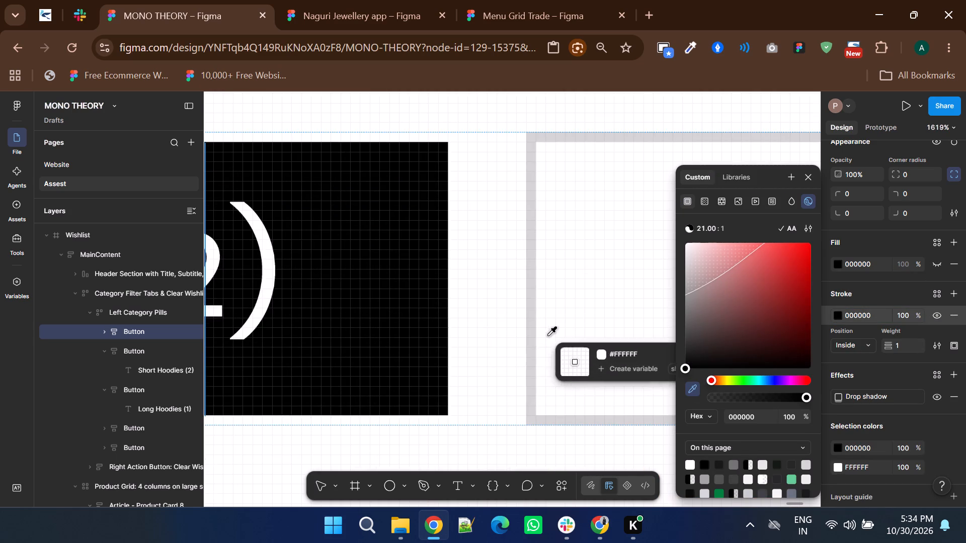
scroll(550, 336, "up", 3, "ctrl")
left_click(448, 367)
scroll(548, 352, "down", 12, "ctrl")
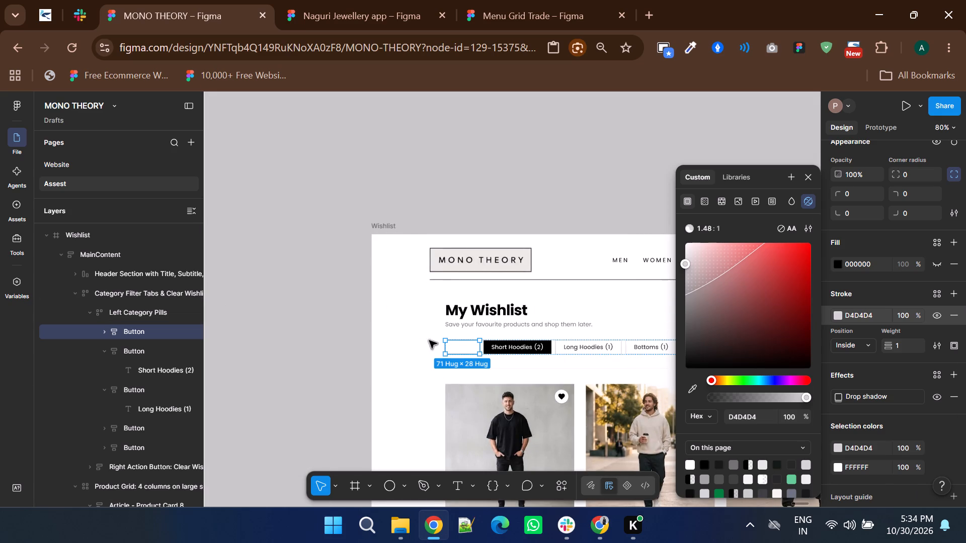
Change the All (5) label's text colour to dark grey 404040, sampled from the Long Hoodies (1) label, and deselect it.
scroll(462, 354, "up", 3, "ctrl")
double_click(449, 332)
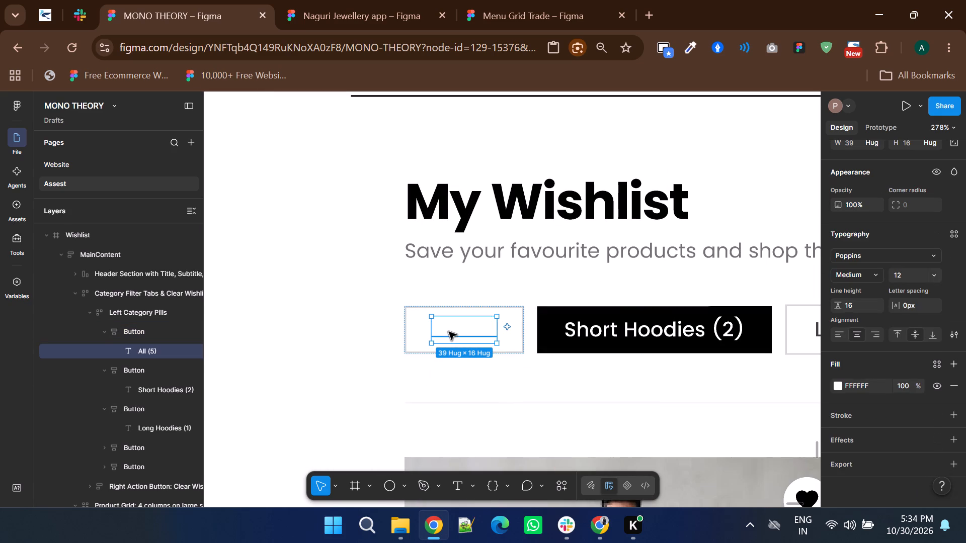
left_click(841, 386)
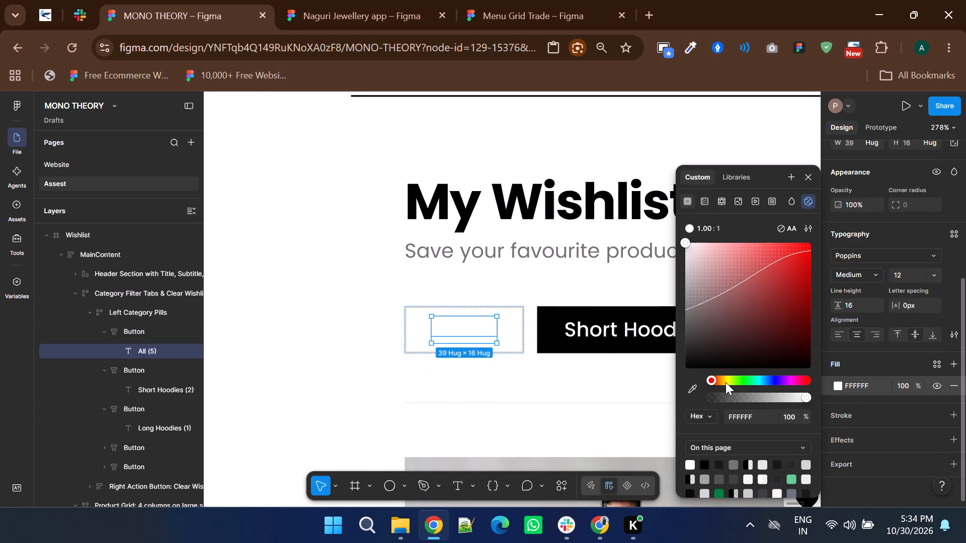
left_click(692, 384)
scroll(489, 383, "down", 6, "shift")
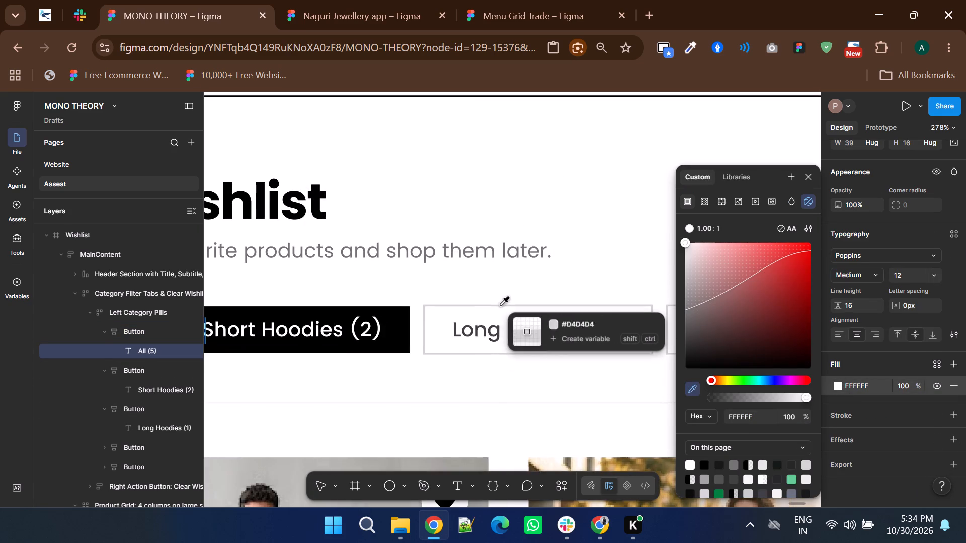
scroll(501, 304, "up", 3, "ctrl")
scroll(480, 403, "up", 3, "ctrl")
left_click(515, 405)
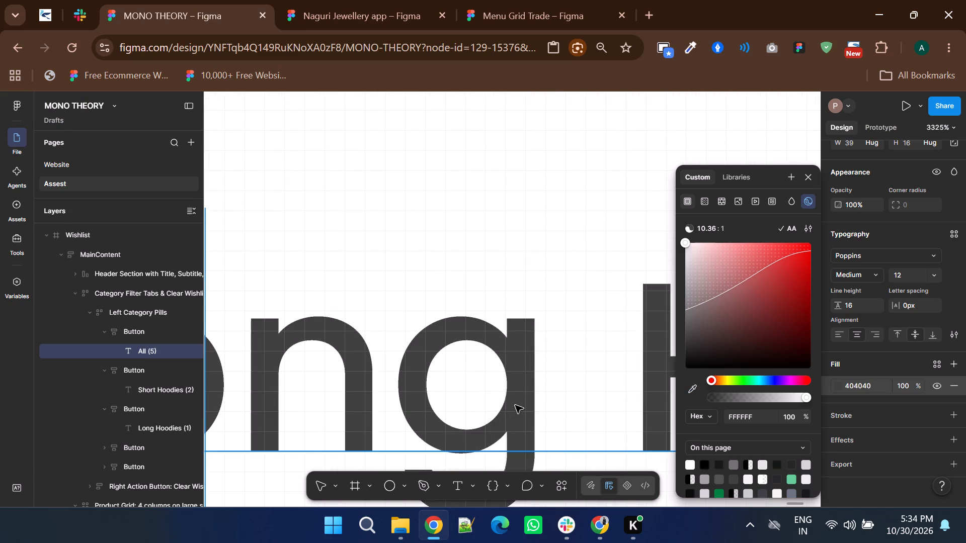
scroll(515, 405, "down", 8, "ctrl")
scroll(515, 405, "up", 1, "shift")
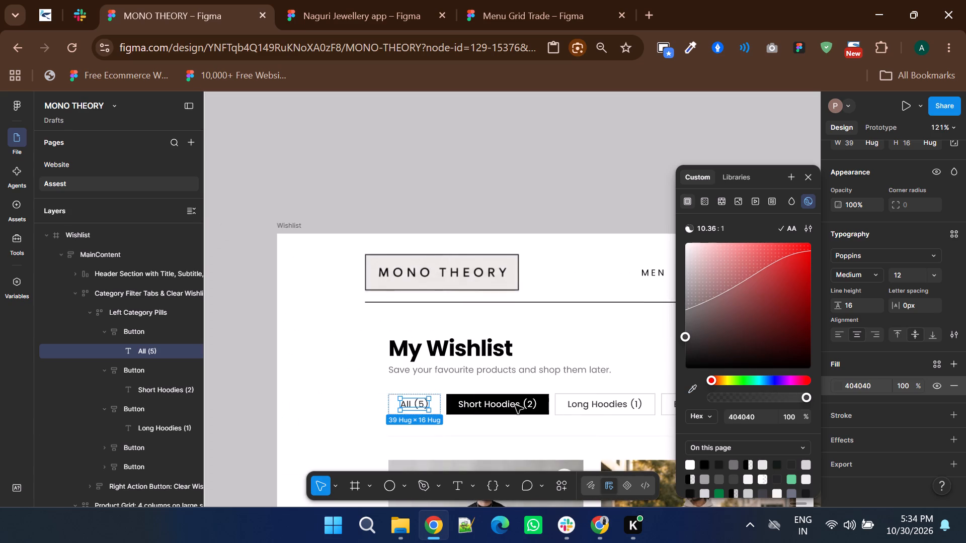
double_click(405, 152)
scroll(405, 152, "down", 2, "ctrl")
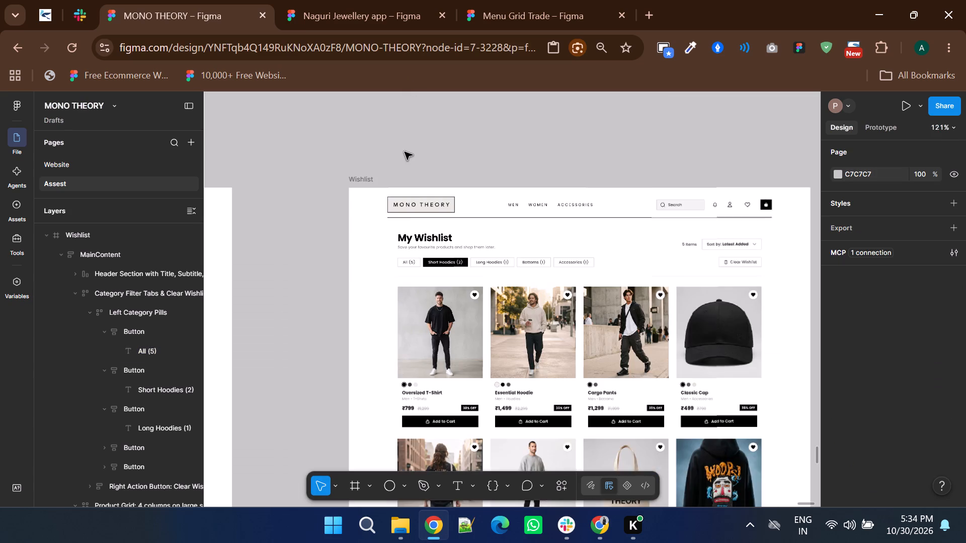
scroll(405, 152, "down", 1)
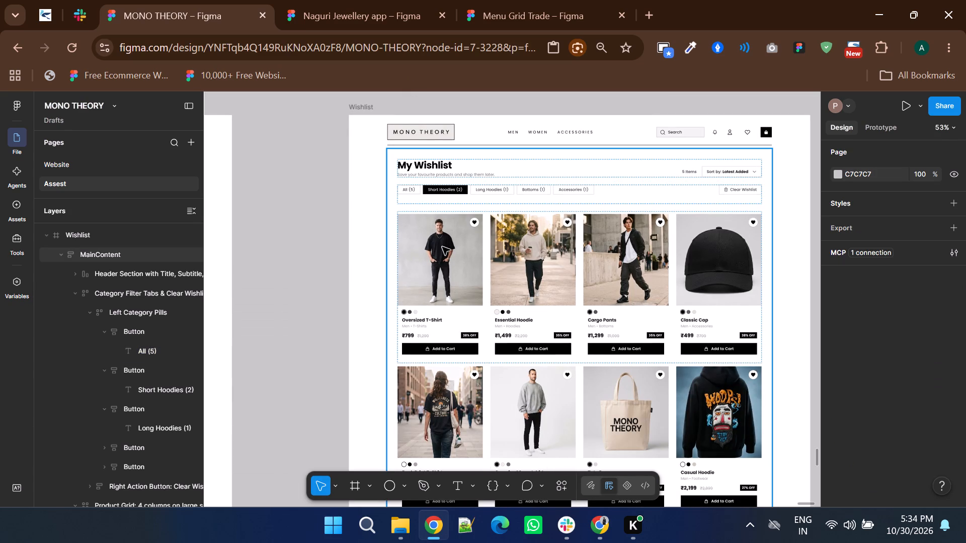
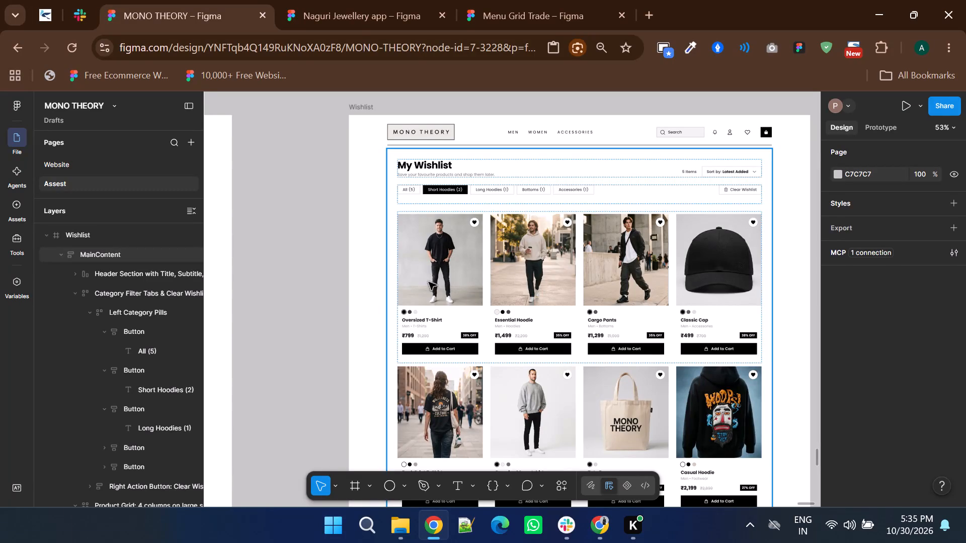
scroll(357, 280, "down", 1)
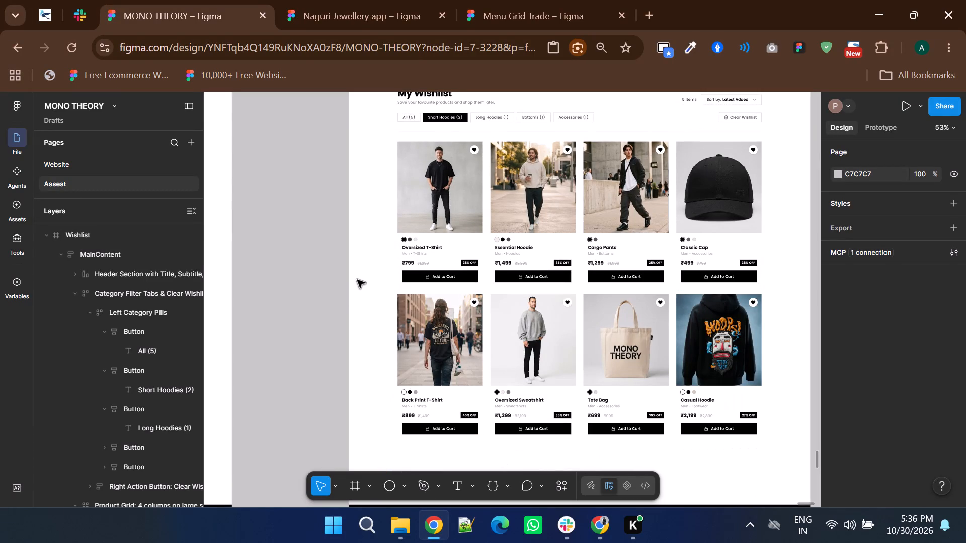
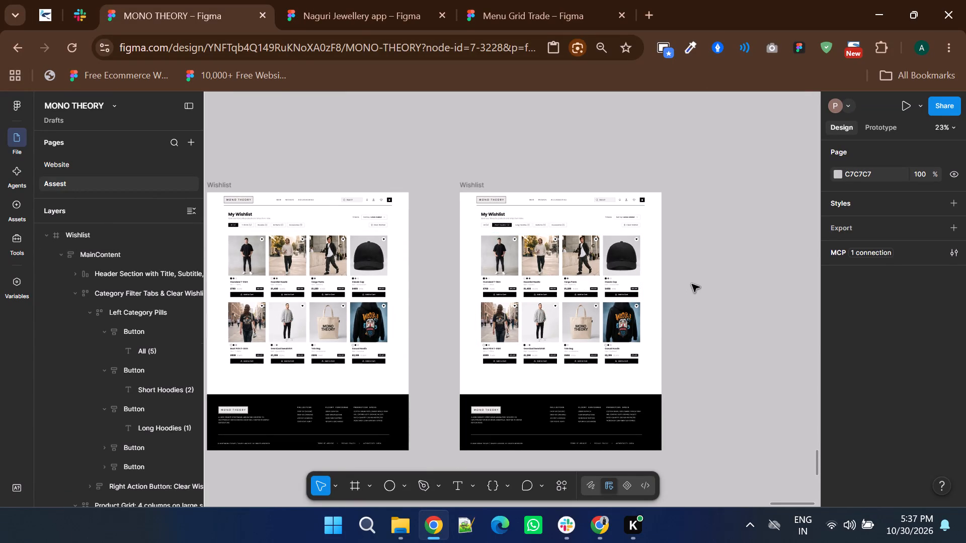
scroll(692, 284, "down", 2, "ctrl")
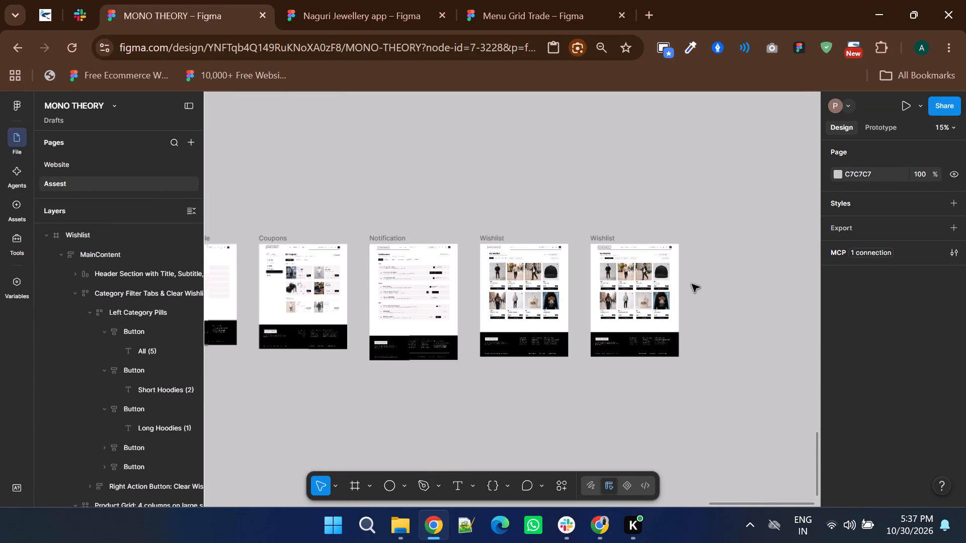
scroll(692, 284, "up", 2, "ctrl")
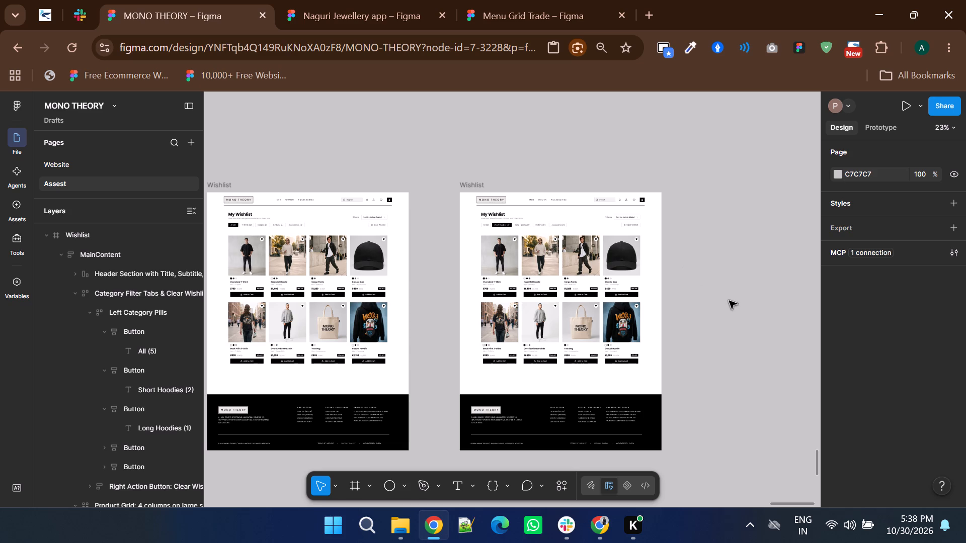
Select the Oversized T-Shirt product image in the Wishlist frame whose Short Hoodies (2) filter is active.
scroll(587, 296, "up", 4, "ctrl")
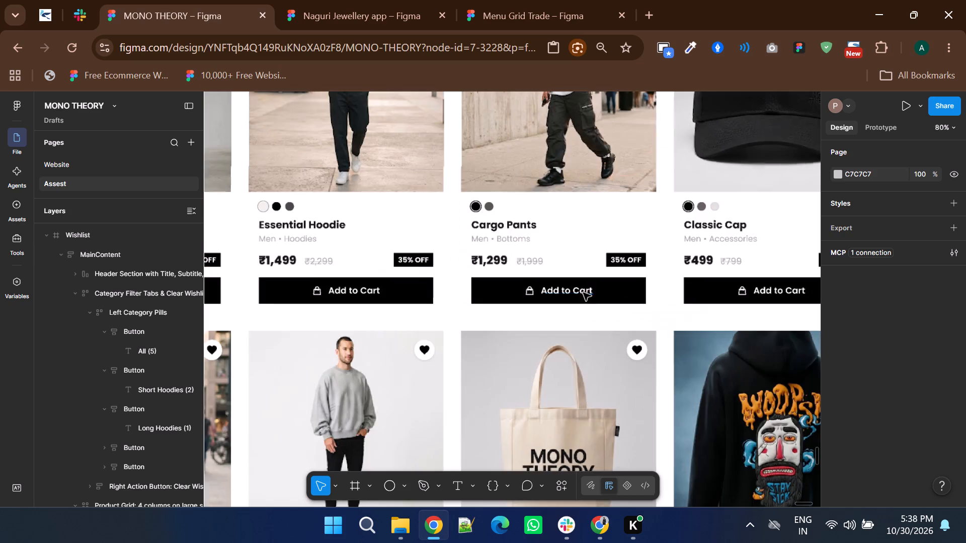
scroll(583, 294, "down", 2, "ctrl")
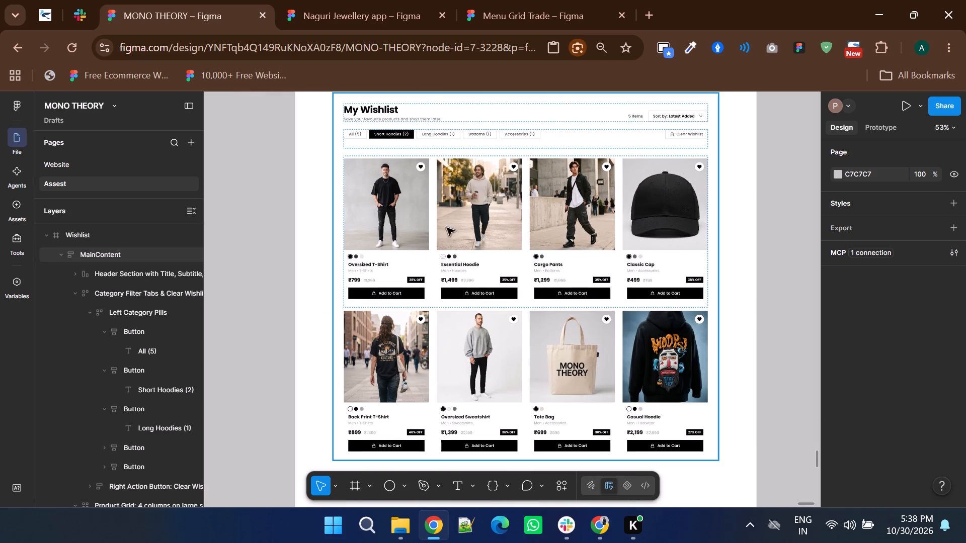
scroll(383, 204, "up", 1, "ctrl")
left_click(393, 203, "ctrl")
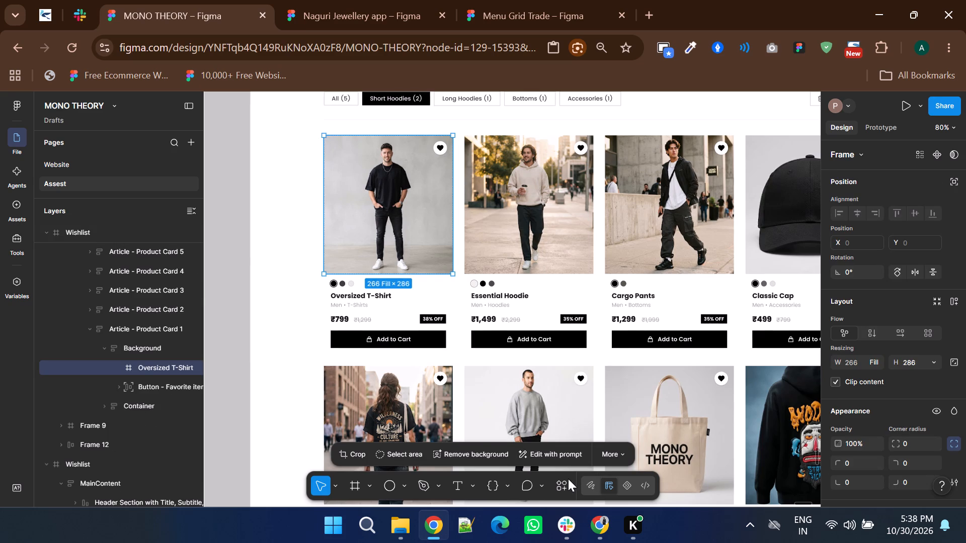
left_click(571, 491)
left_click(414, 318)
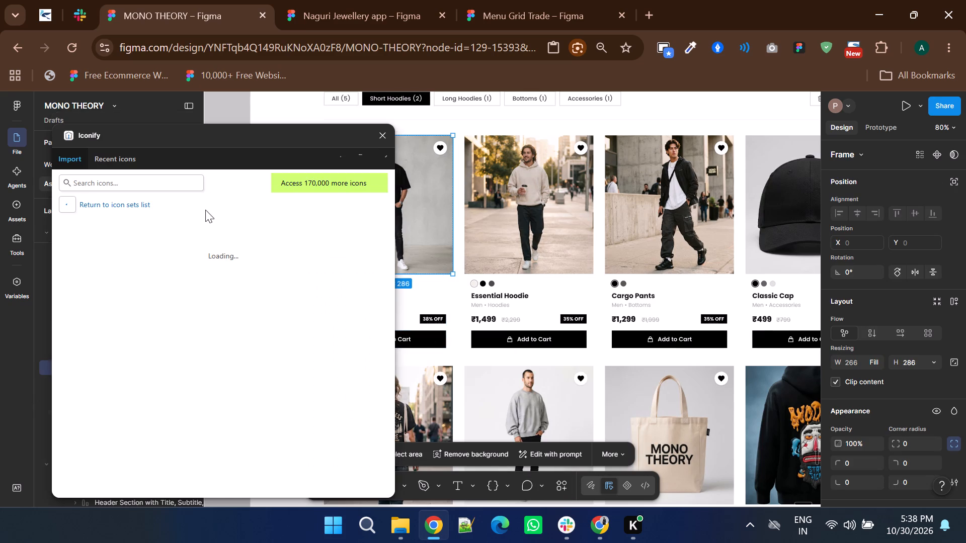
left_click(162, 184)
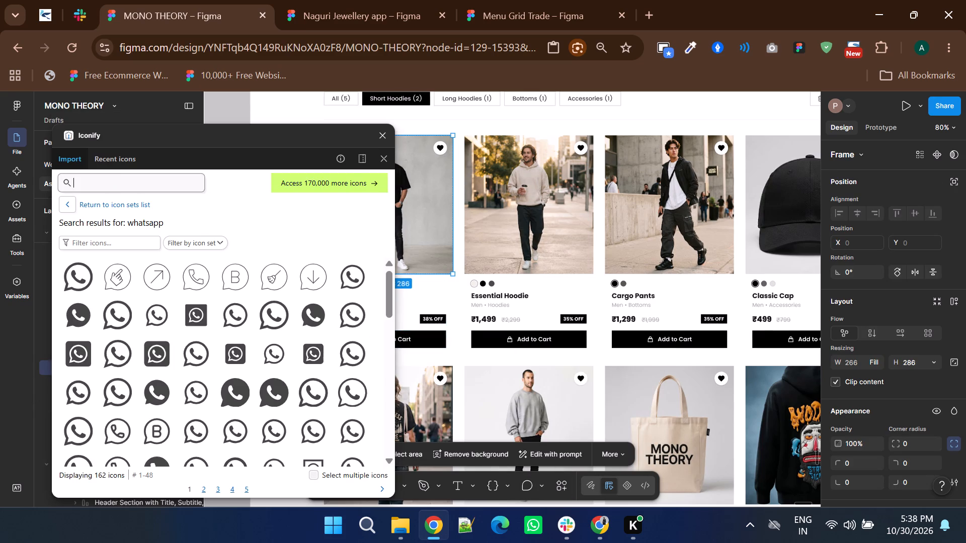
Run the Unsplash plugin on the selected product image and search its photos for "hoodie".
left_click(563, 494)
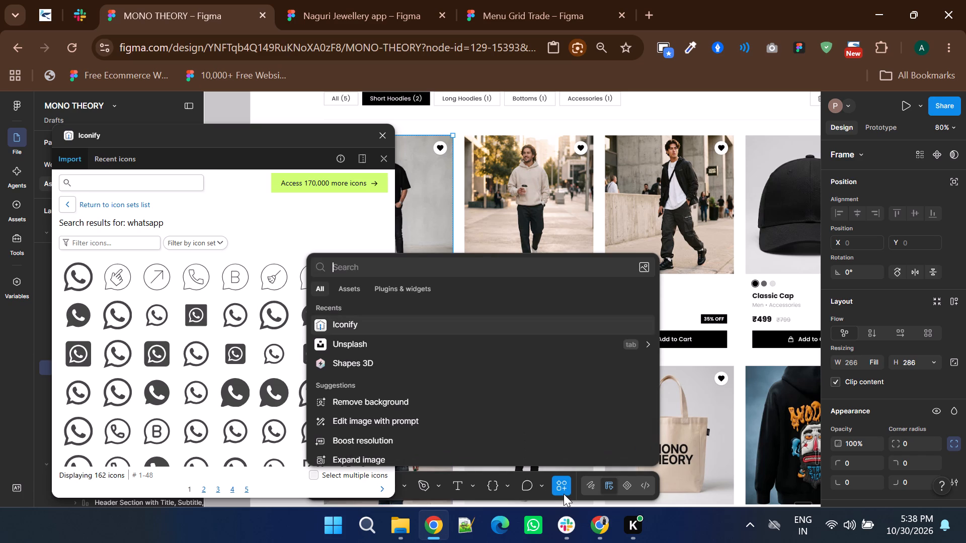
left_click(352, 336)
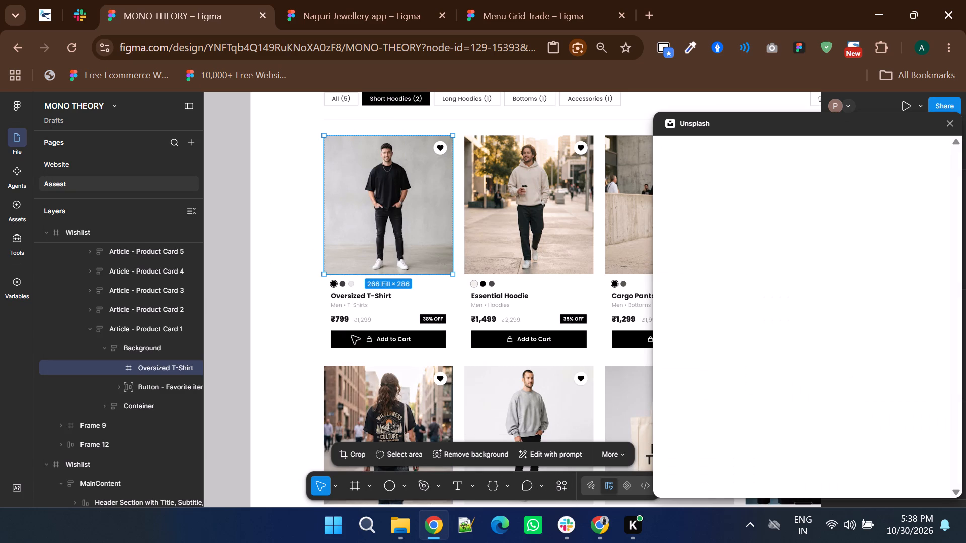
left_click(696, 184)
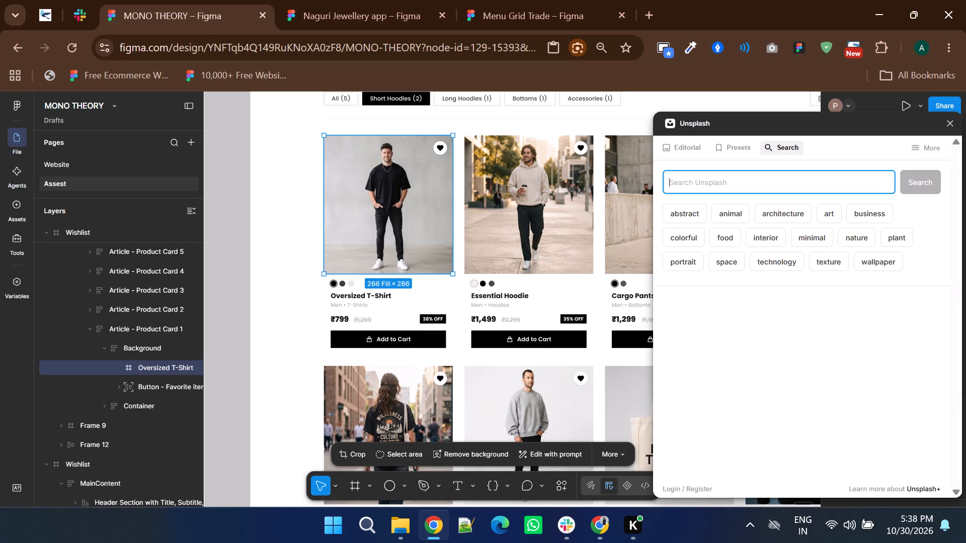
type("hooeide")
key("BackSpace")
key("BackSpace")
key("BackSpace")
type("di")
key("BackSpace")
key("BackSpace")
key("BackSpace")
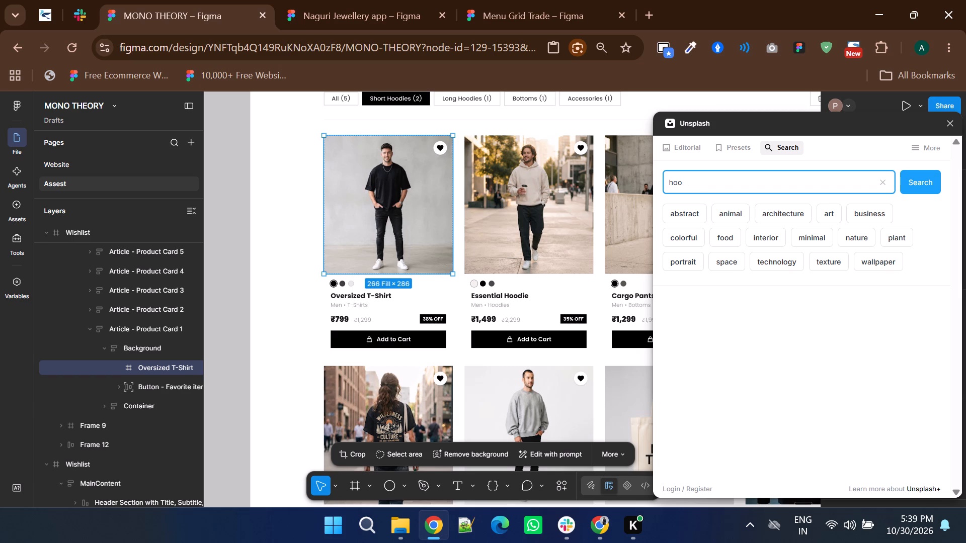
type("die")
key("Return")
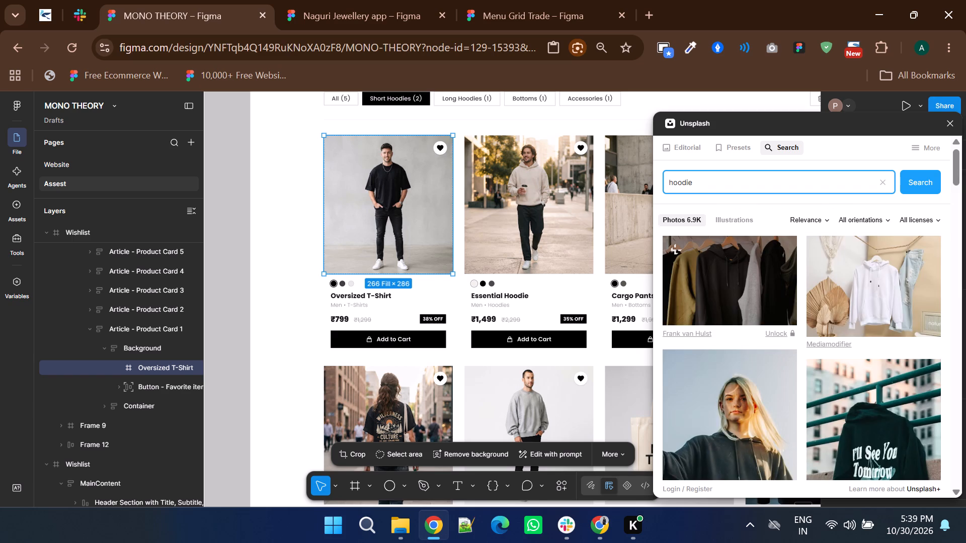
Replace the Oversized T-Shirt image with Unsplash's "I'll See You Tomorrow" hoodie photo and the Essential Hoodie image with the pale pink hoodie photo.
scroll(821, 334, "down", 1)
left_click(888, 317)
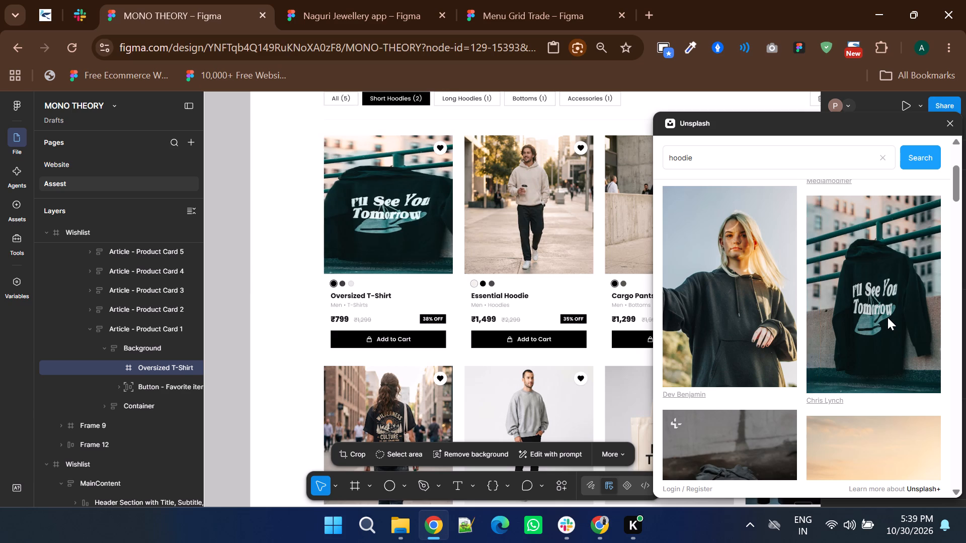
left_click(521, 201, "ctrl")
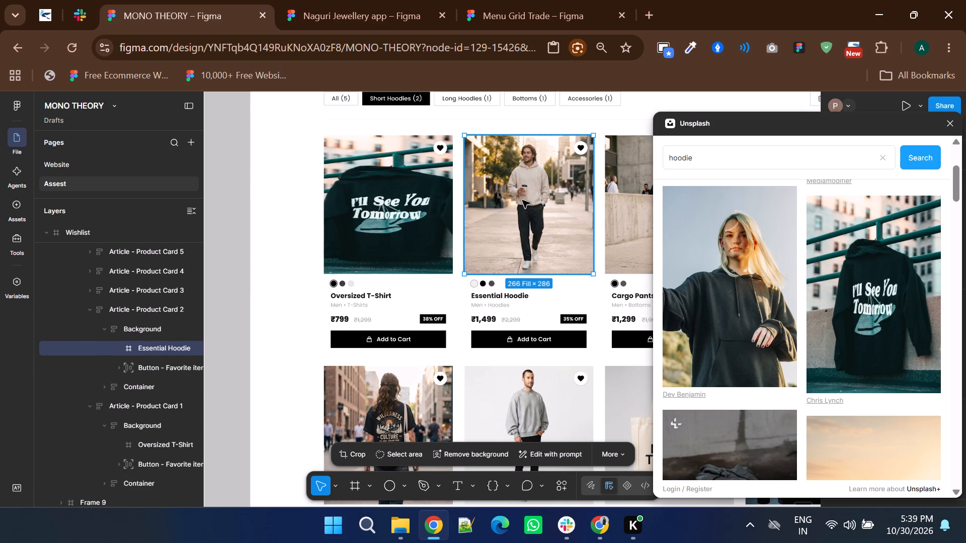
scroll(800, 271, "down", 1)
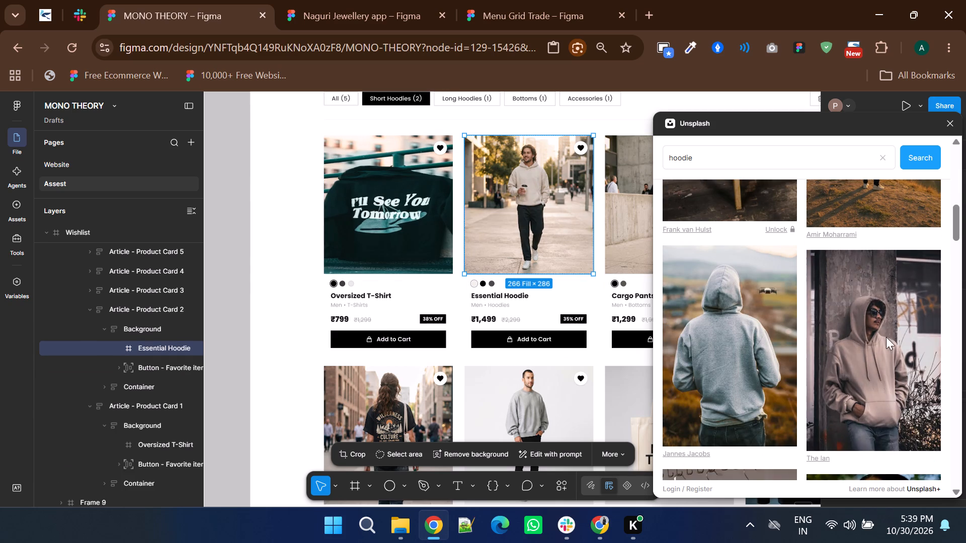
left_click(893, 339)
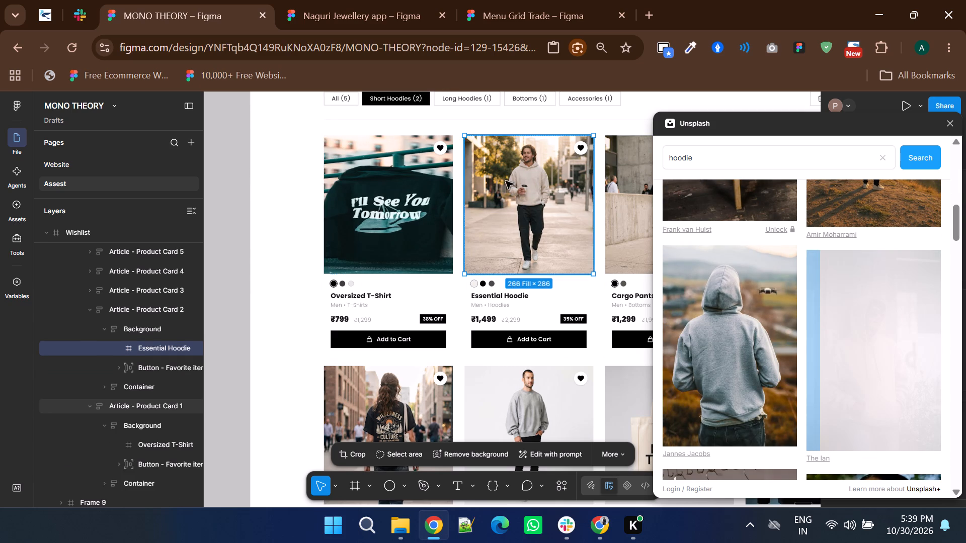
Replace the Cargo Pants card image with the Unsplash photo of a dark hooded figure with crossed arms.
scroll(452, 207, "down", 2, "shift")
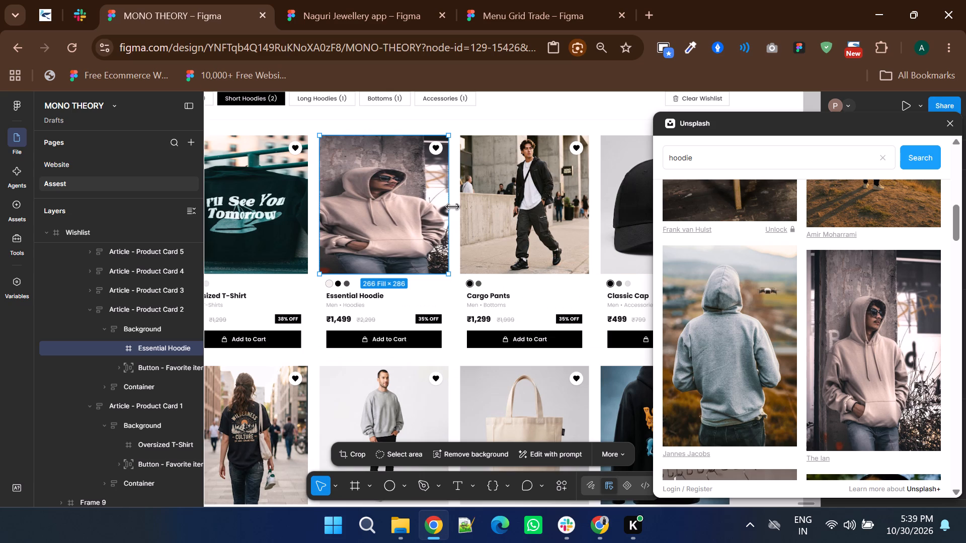
left_click(518, 218, "ctrl")
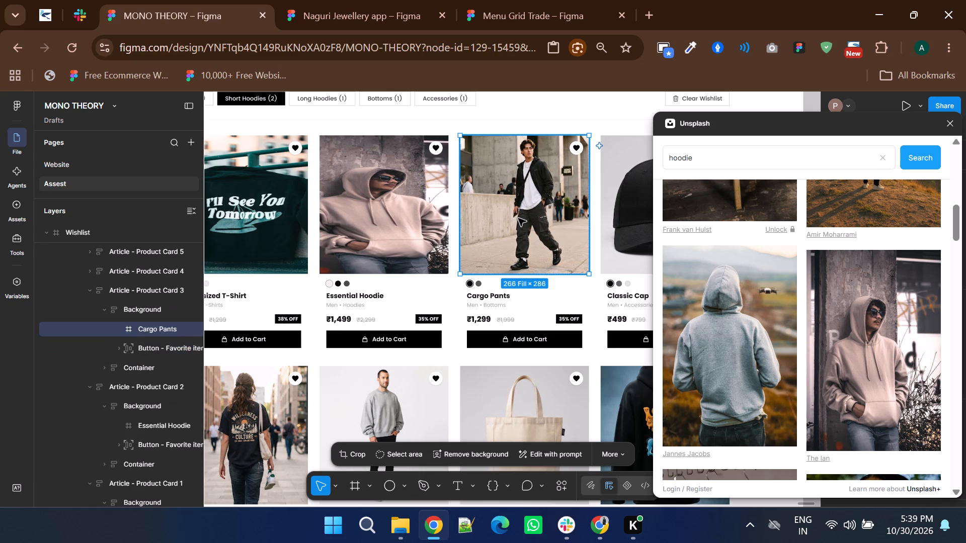
scroll(810, 318, "down", 2)
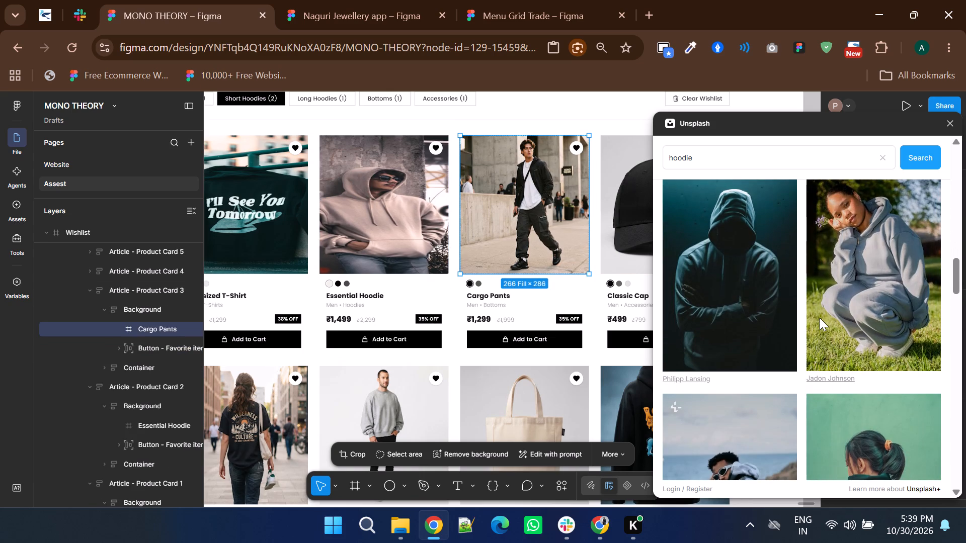
left_click(746, 288)
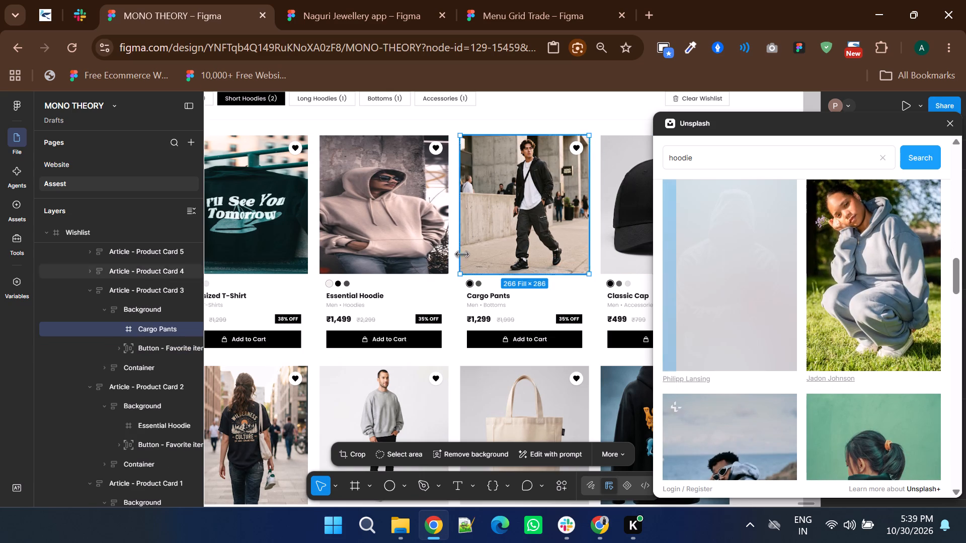
Replace the Classic Cap card image with the Unsplash photo of a woman seen from behind in a green Gloomy butterfly hoodie.
scroll(462, 253, "down", 2, "shift")
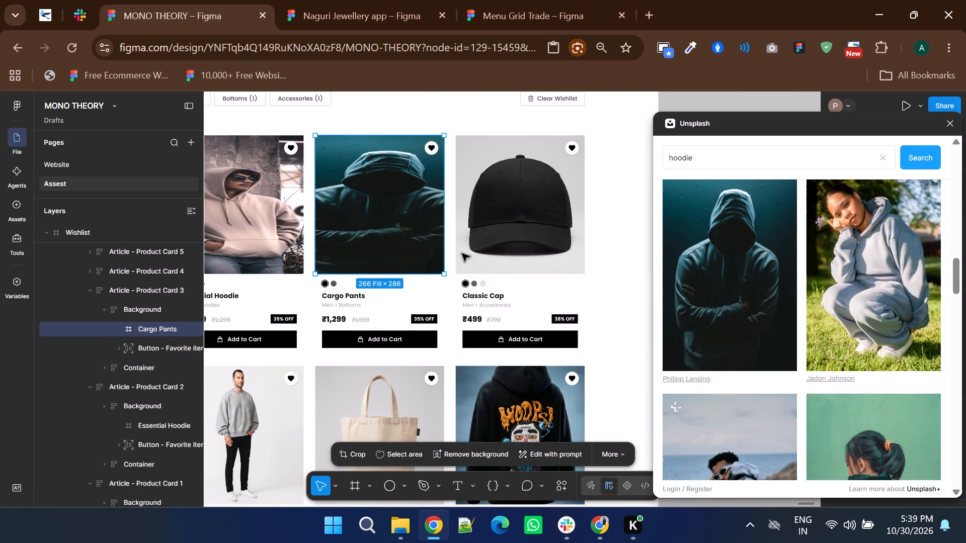
left_click(508, 222, "ctrl")
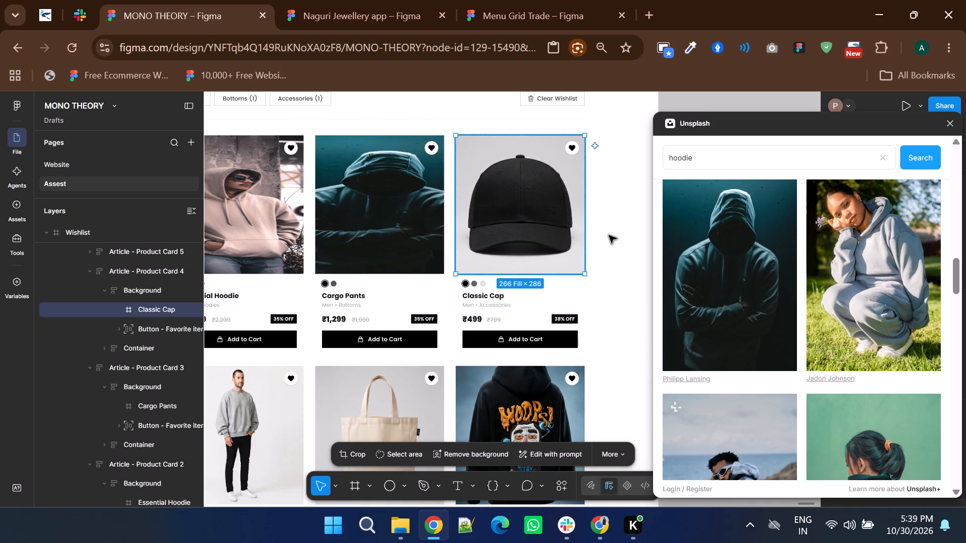
scroll(779, 281, "down", 2)
scroll(799, 275, "up", 1)
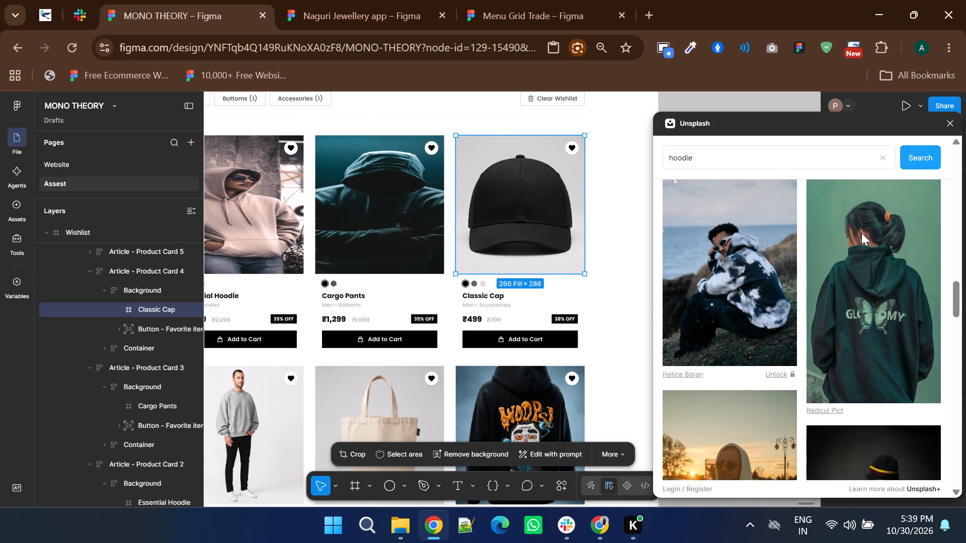
left_click(861, 233)
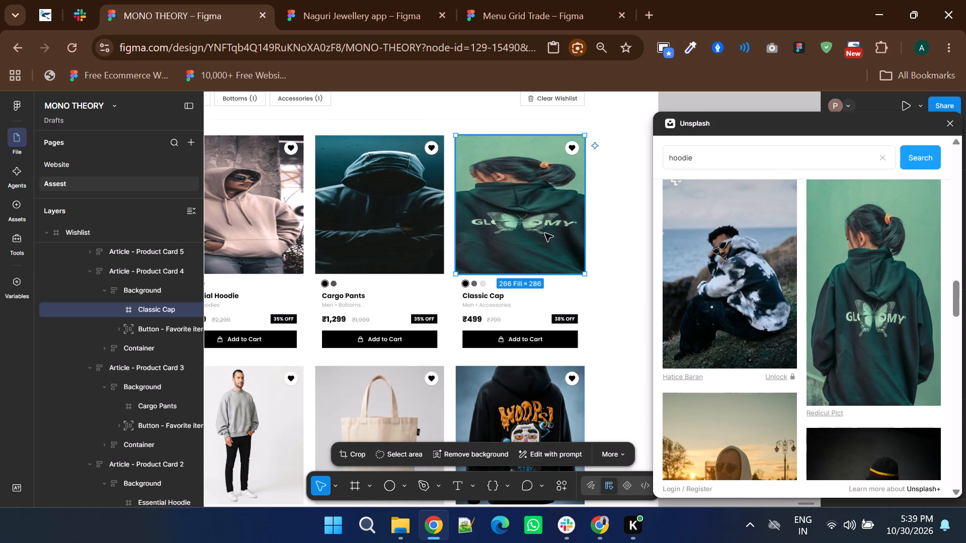
Replace the Back Print T-Shirt card image with the Unsplash photo of a seated man in a white hoodie and black cap.
scroll(545, 233, "down", 2, "ctrl")
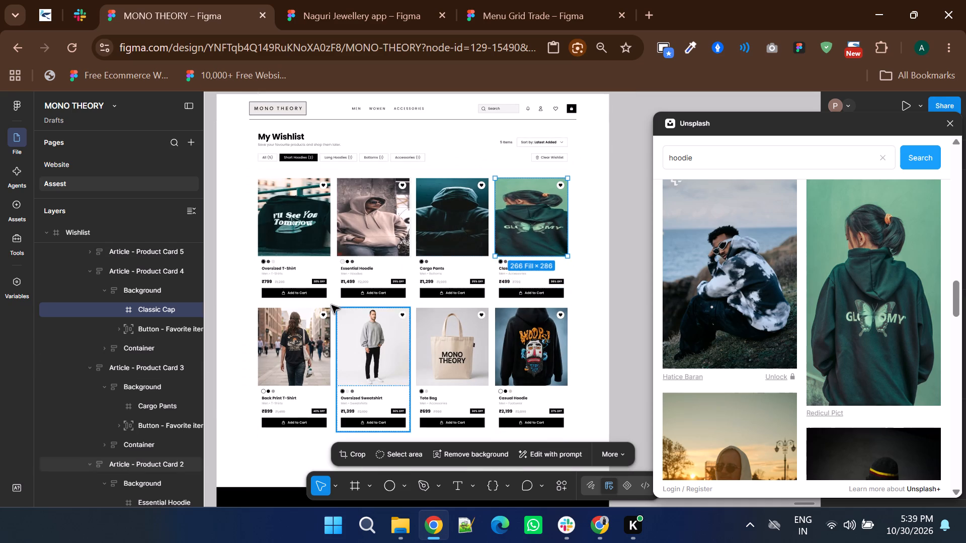
left_click(290, 347, "ctrl")
scroll(684, 319, "down", 1)
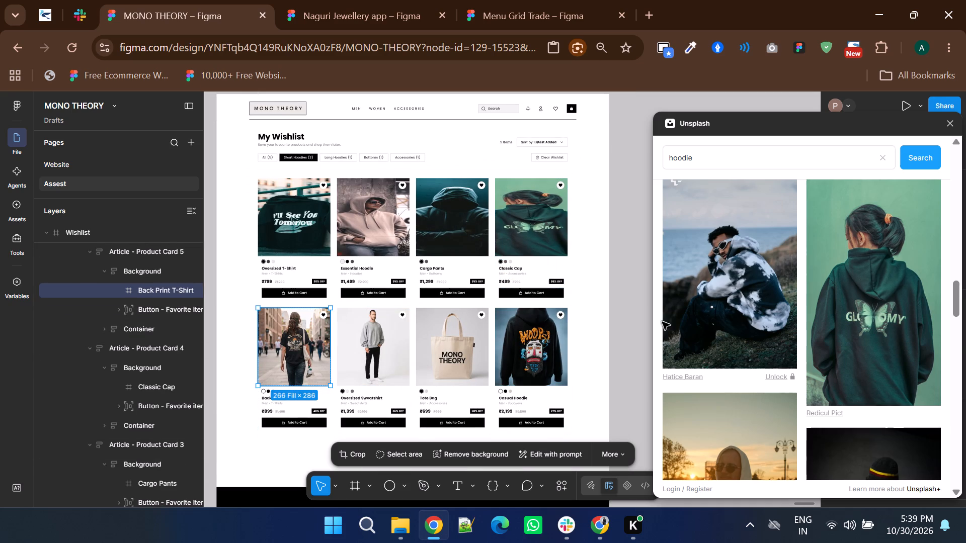
scroll(662, 322, "down", 1)
left_click(840, 373)
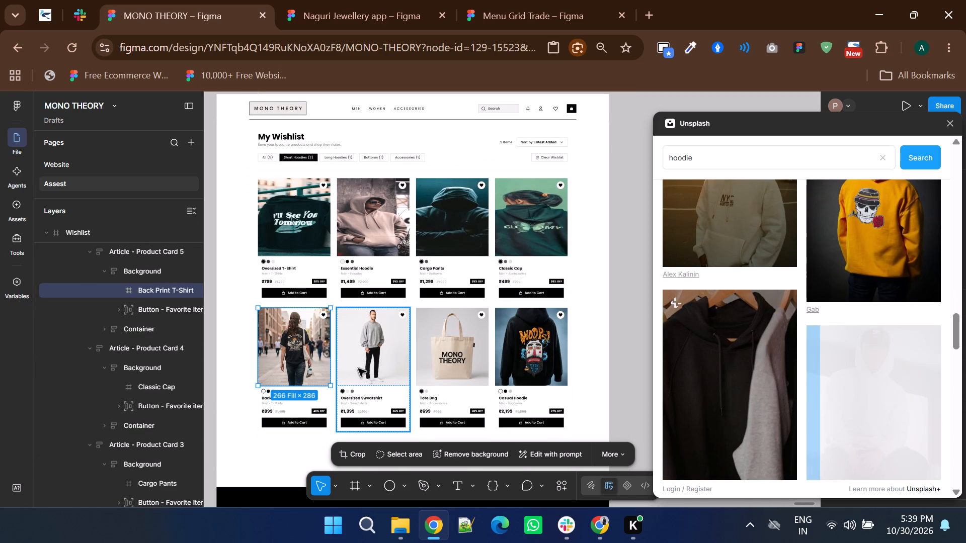
Try the green Gloomy hoodie photo on the Oversized Sweatshirt card, and replace it with the portrait of a person in a taupe hoodie.
left_click(383, 352, "ctrl")
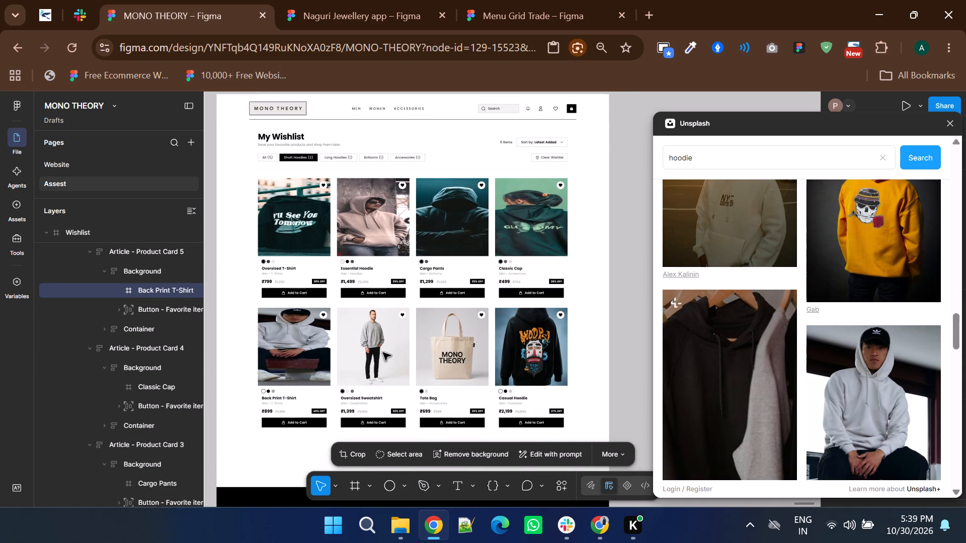
scroll(738, 359, "down", 1)
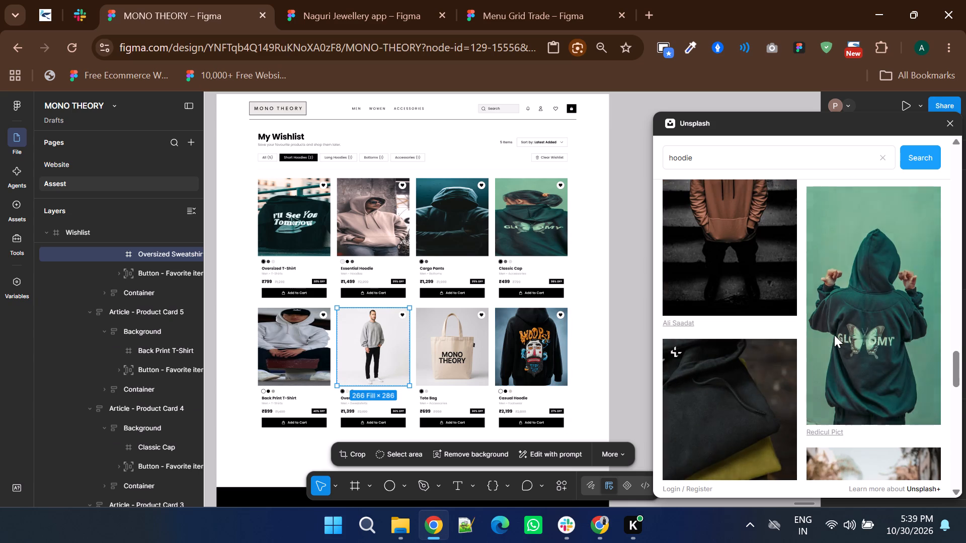
left_click(835, 334)
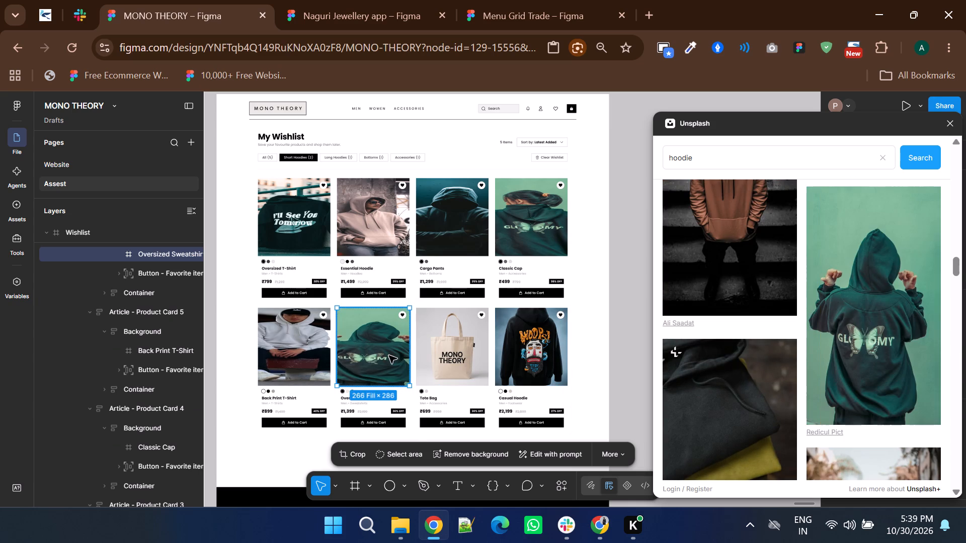
scroll(842, 331, "down", 2)
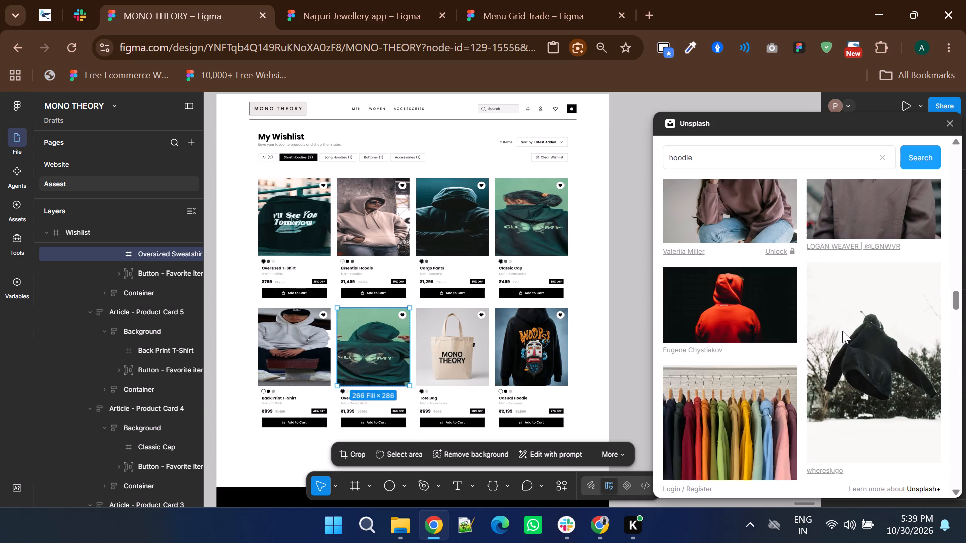
scroll(842, 331, "up", 1)
left_click(865, 278)
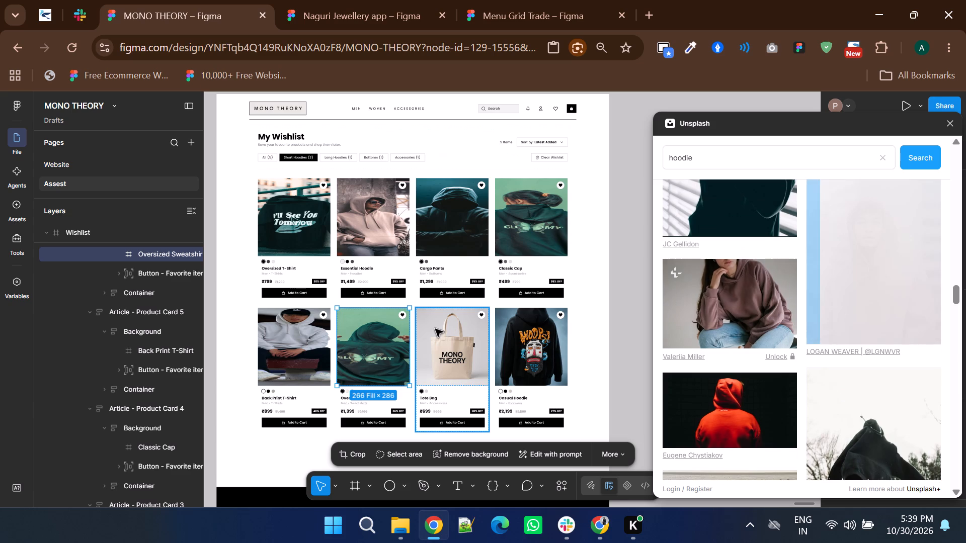
Replace the Tote Bag card image with the photo of a bearded man in a light hoodie, and close Unsplash.
left_click(434, 329, "ctrl")
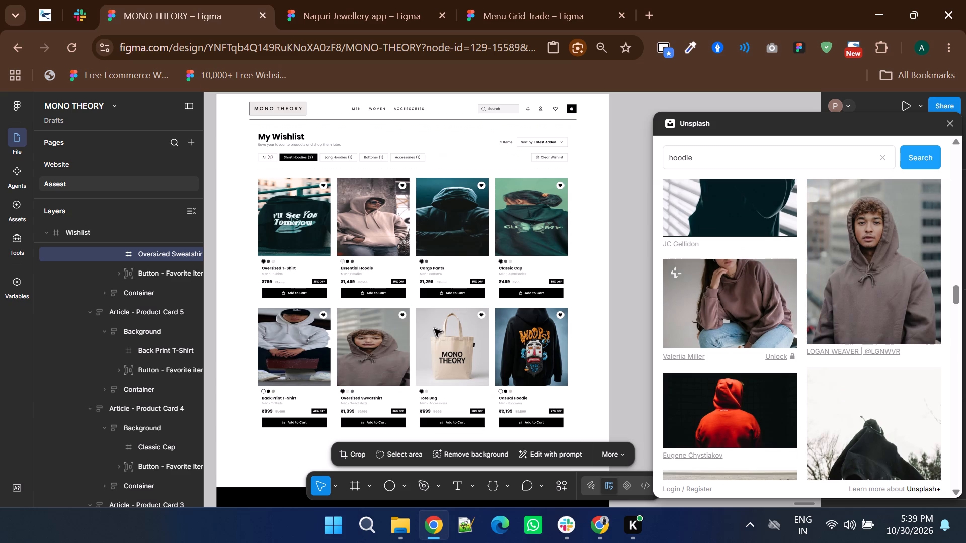
scroll(789, 316, "down", 2)
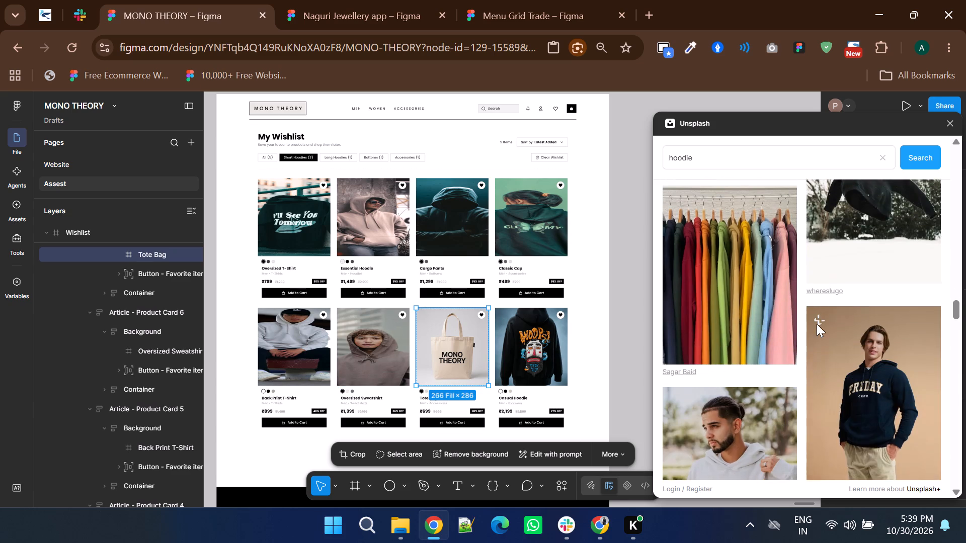
scroll(817, 324, "down", 1)
left_click(755, 339)
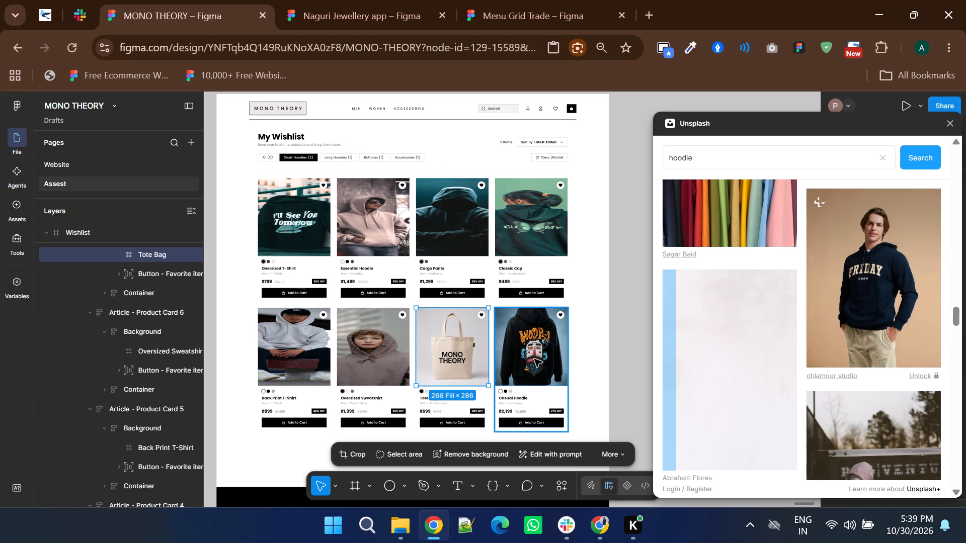
left_click(534, 359, "ctrl")
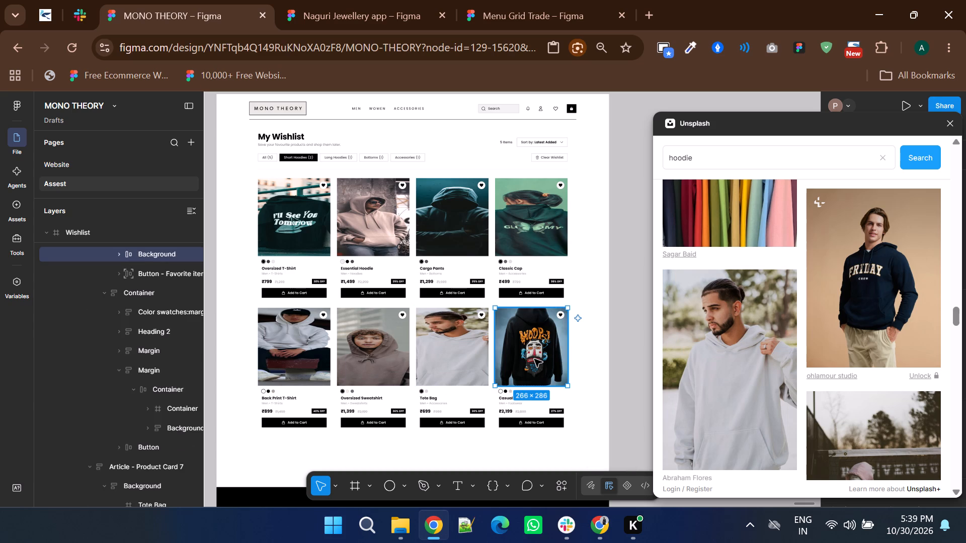
double_click(643, 356)
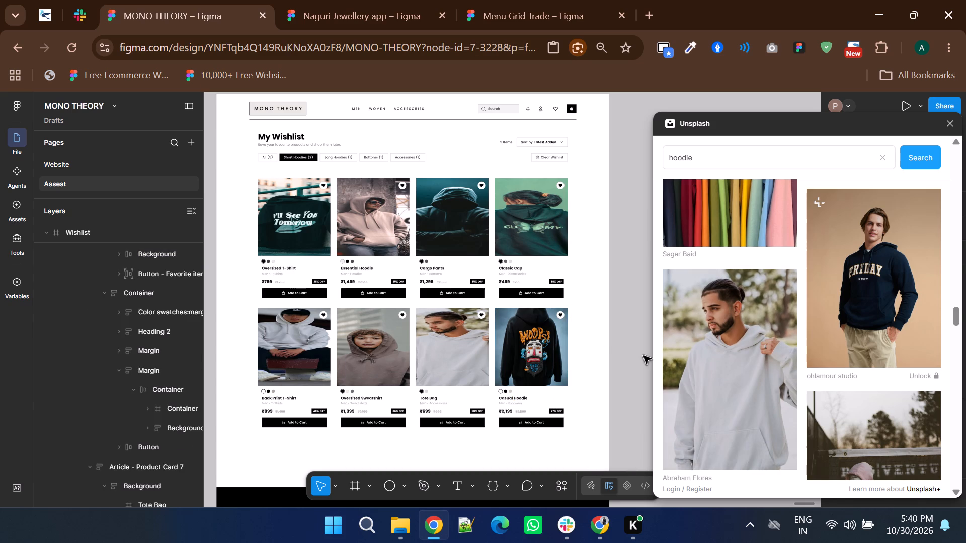
triple_click(643, 356)
double_click(643, 356)
left_click(948, 120)
Change the Classic Cap card's image scaling mode from Crop to Fill.
left_click(540, 221, "ctrl")
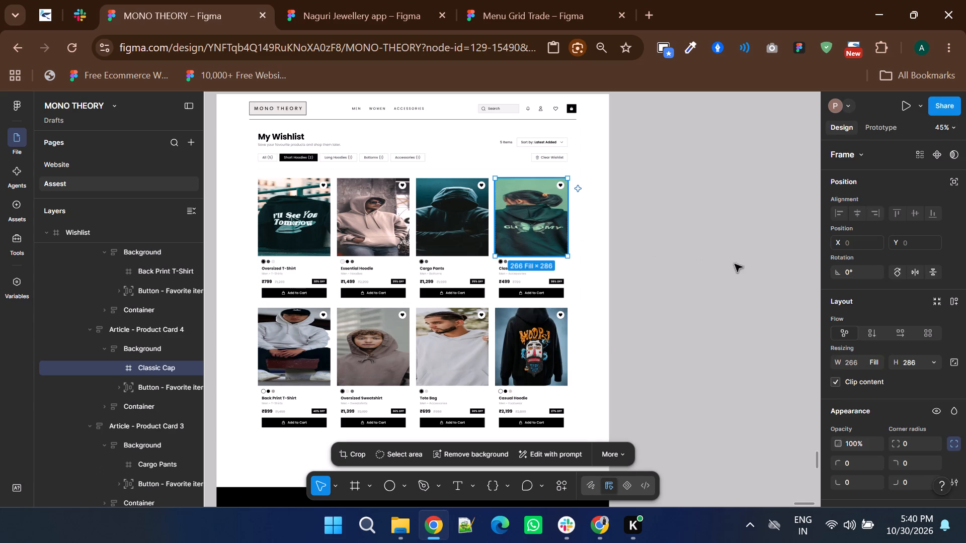
scroll(872, 334, "down", 1)
left_click(842, 304)
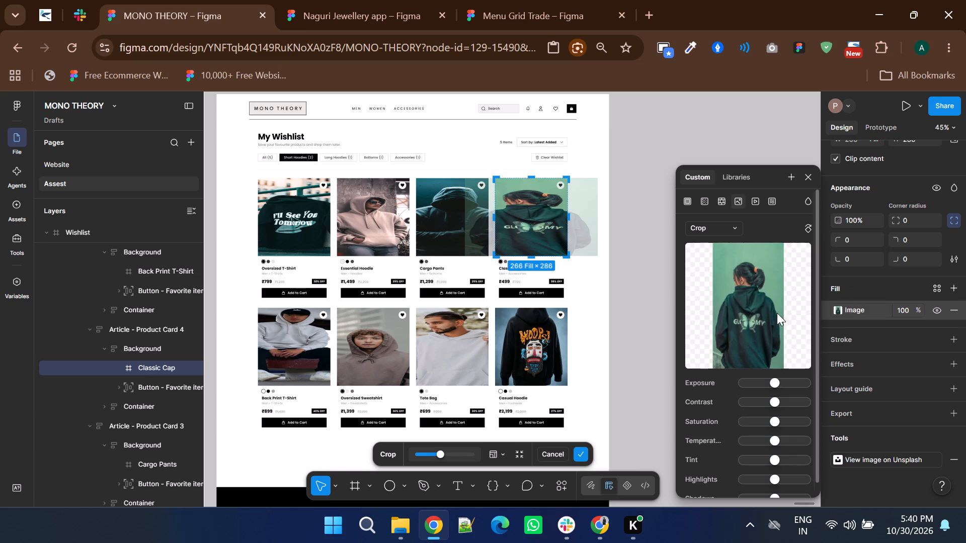
left_click(736, 227)
left_click(708, 199)
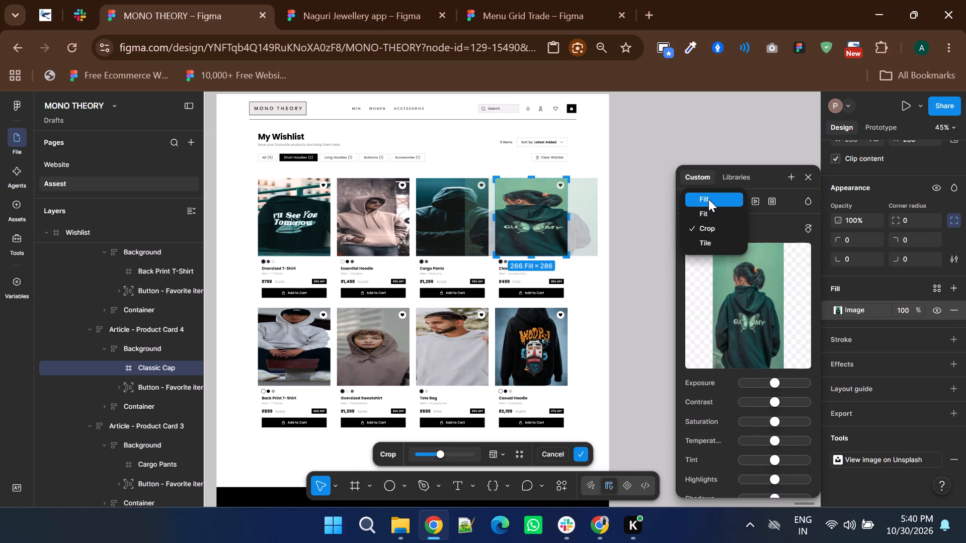
left_click(618, 238)
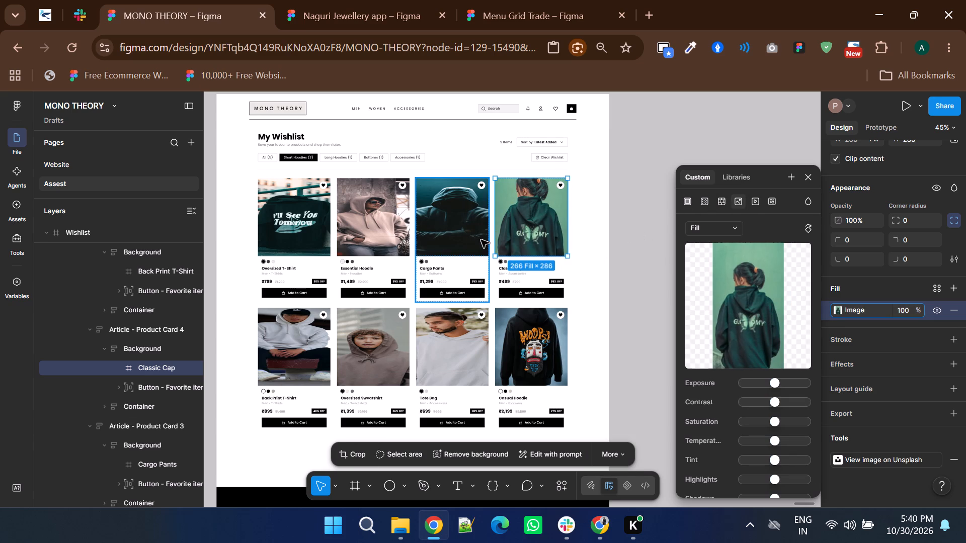
Change the Cargo Pants card's image scaling mode from Crop to Fill.
left_click(455, 224, "ctrl")
left_click(834, 311)
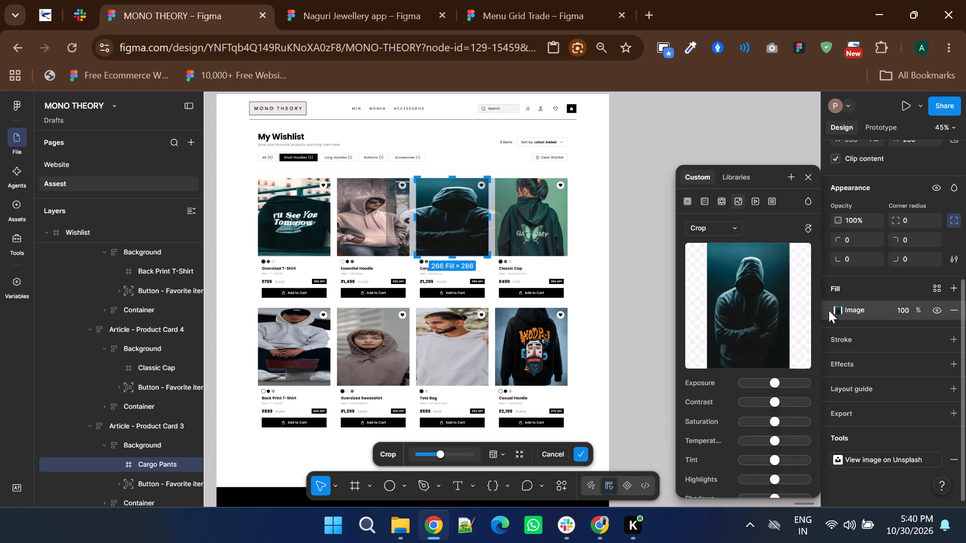
left_click(710, 228)
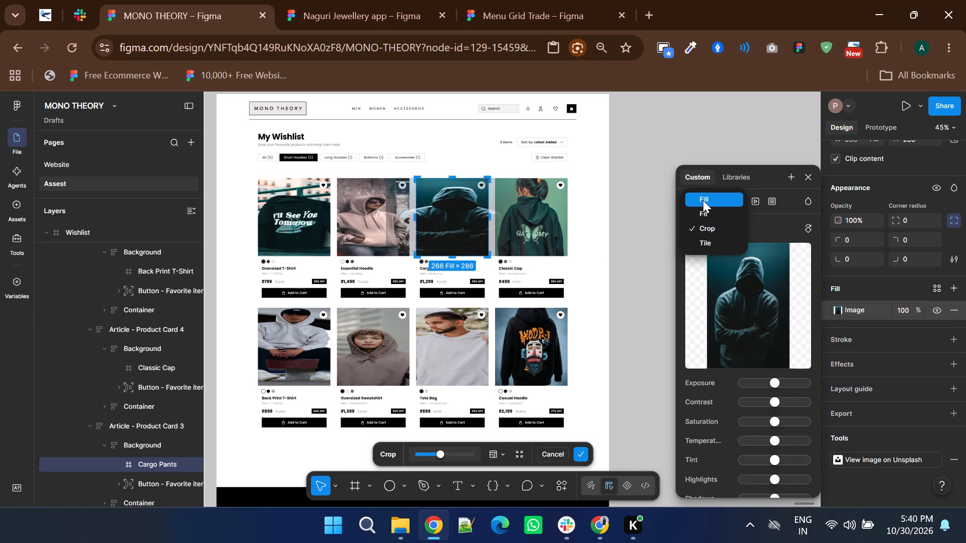
left_click(703, 200)
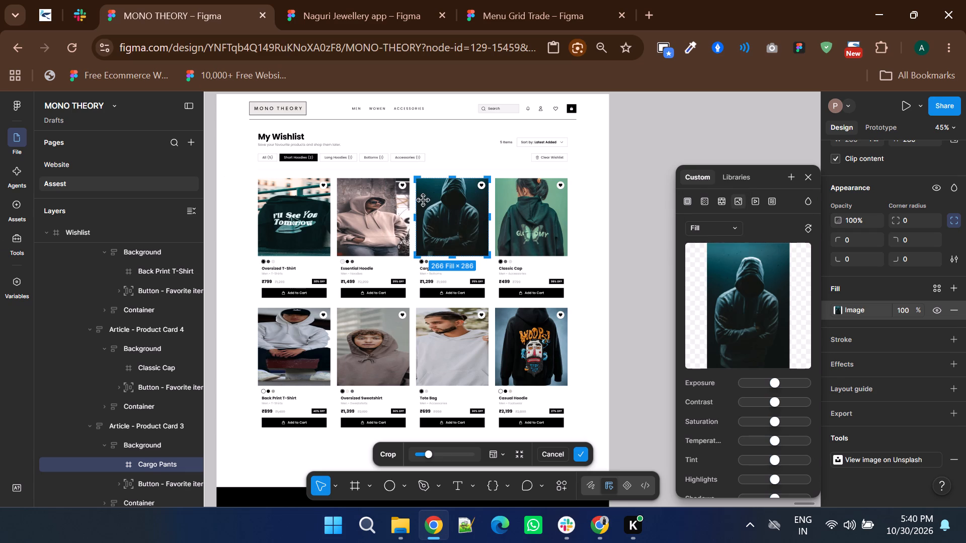
Set the scaling mode of the Essential Hoodie card's image fill to Fill.
left_click(378, 220, "ctrl")
left_click(365, 162)
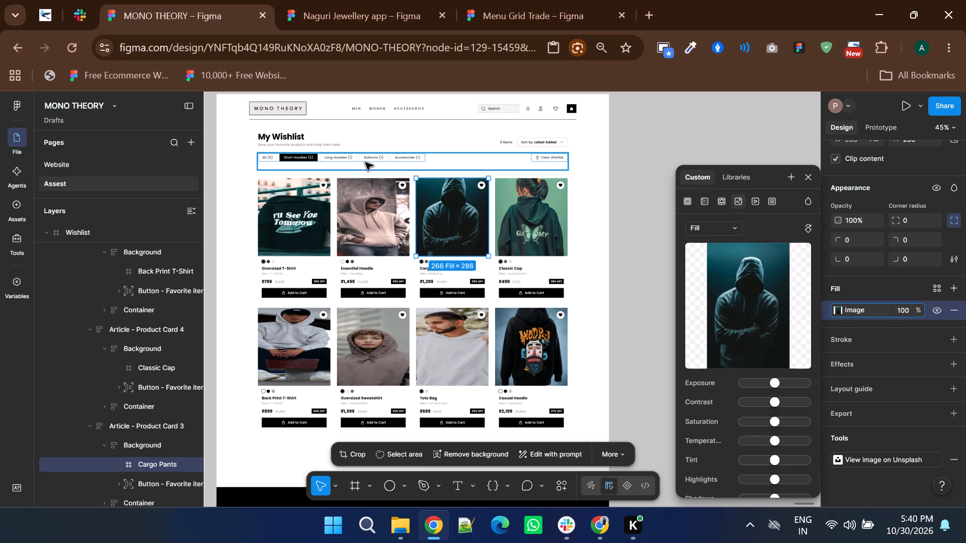
left_click(358, 196, "ctrl")
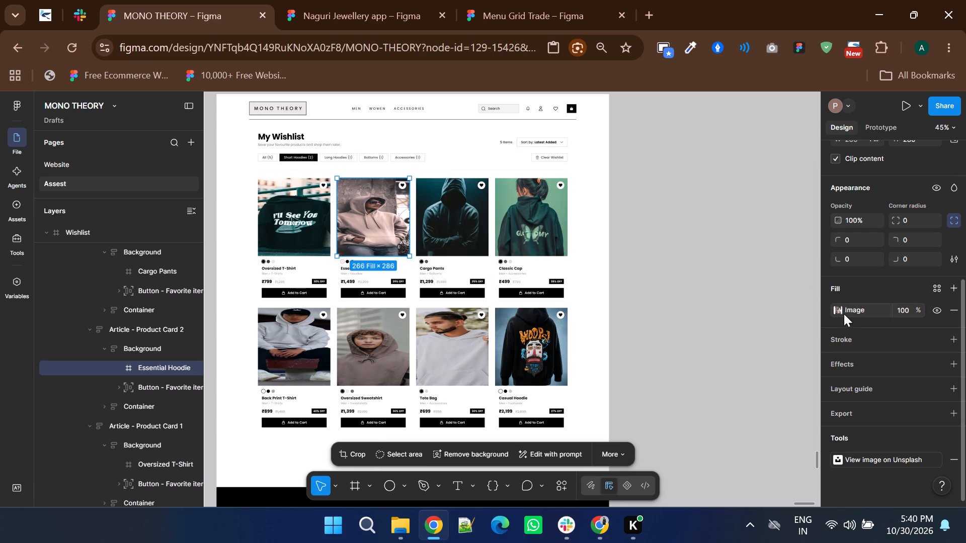
left_click(833, 303)
left_click(729, 226)
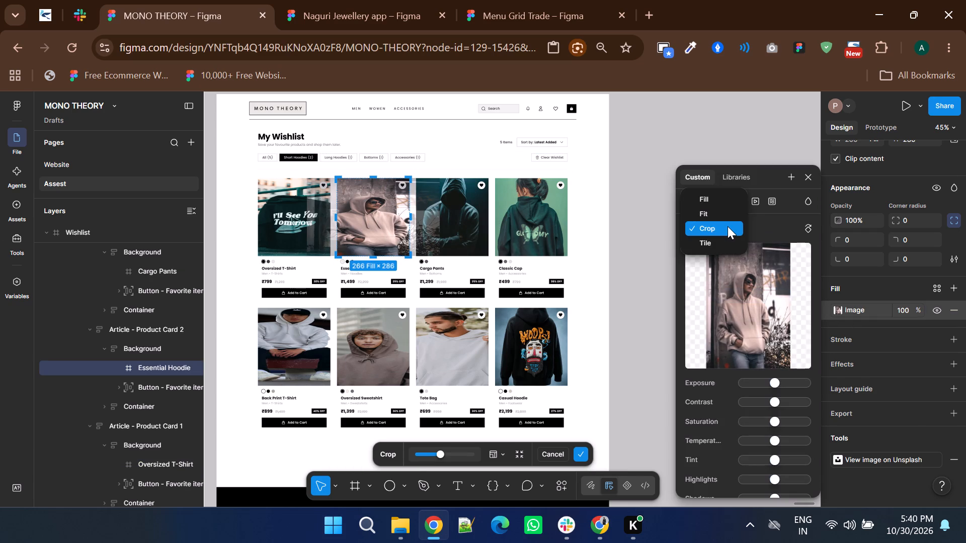
left_click(705, 199)
left_click(664, 255)
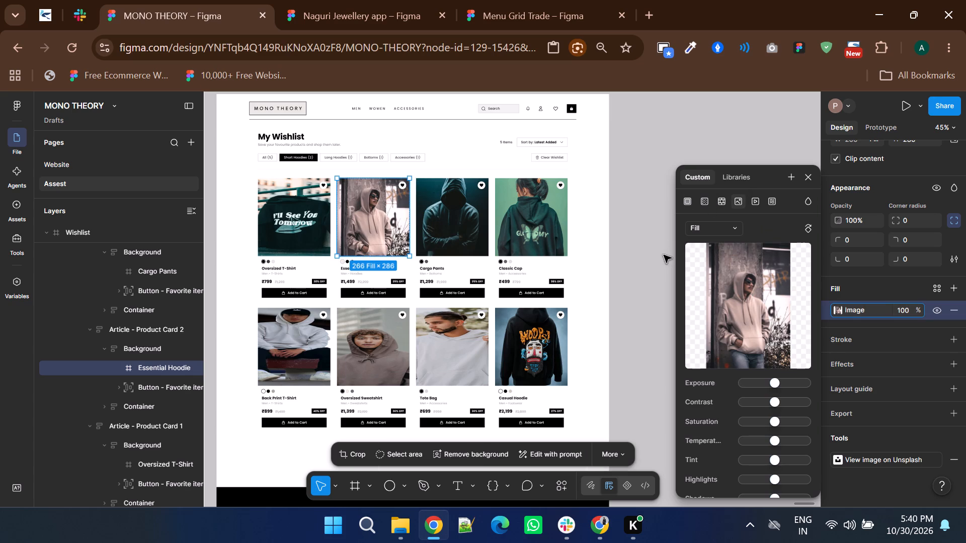
left_click(664, 255)
Set the scaling mode of the Oversized T-Shirt card's image fill to Fill.
scroll(664, 258, "up", 1, "shift")
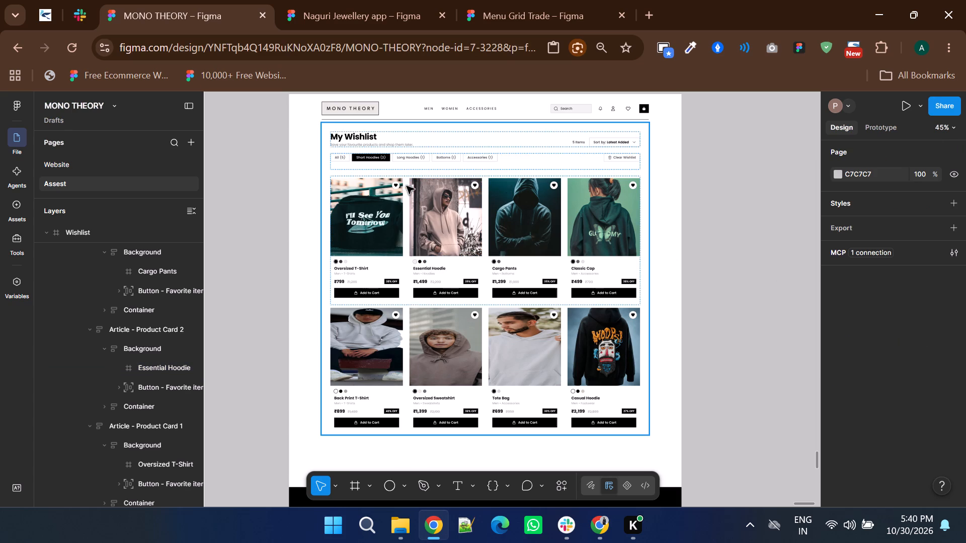
scroll(351, 209, "up", 2, "ctrl")
left_click(388, 230, "ctrl")
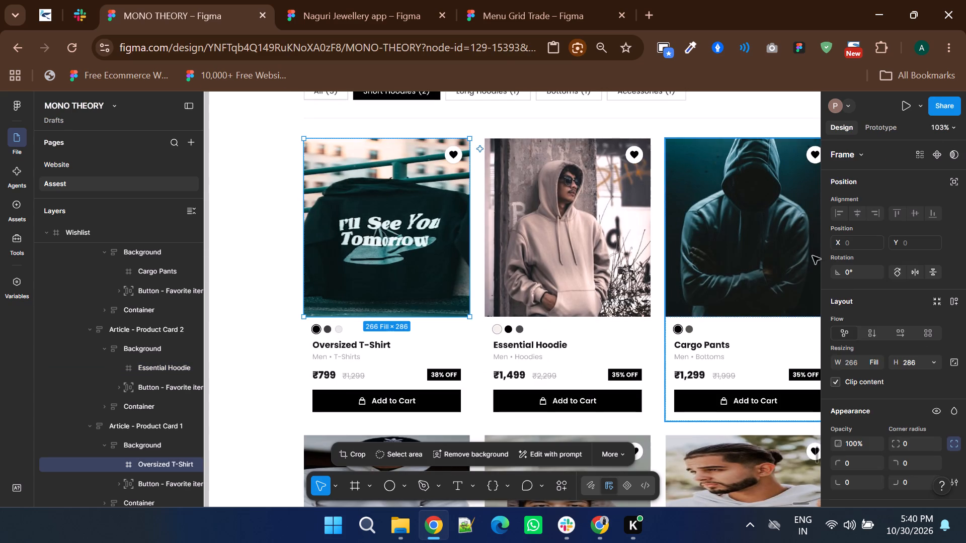
scroll(855, 329, "down", 2)
left_click(834, 310)
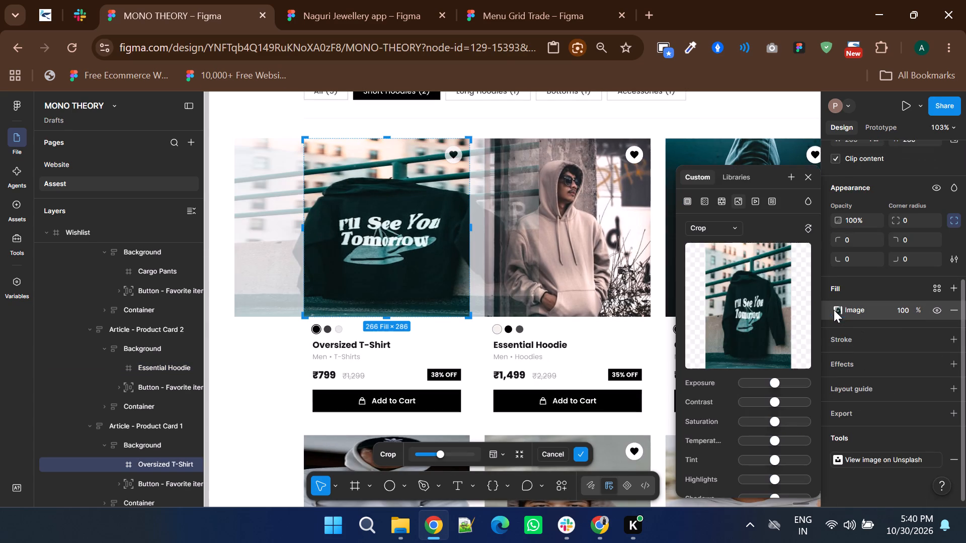
left_click(696, 226)
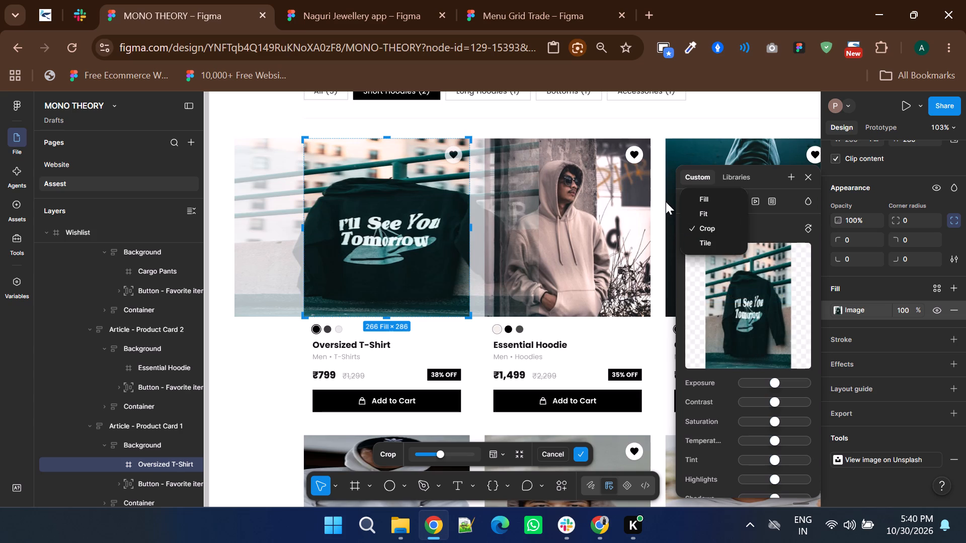
left_click(708, 200)
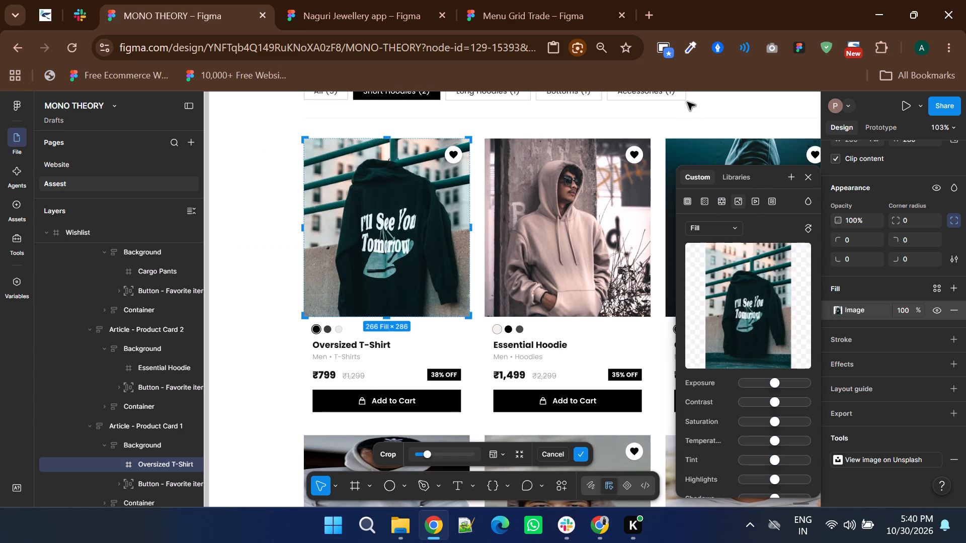
left_click(687, 102)
scroll(548, 236, "down", 3, "ctrl")
double_click(424, 292)
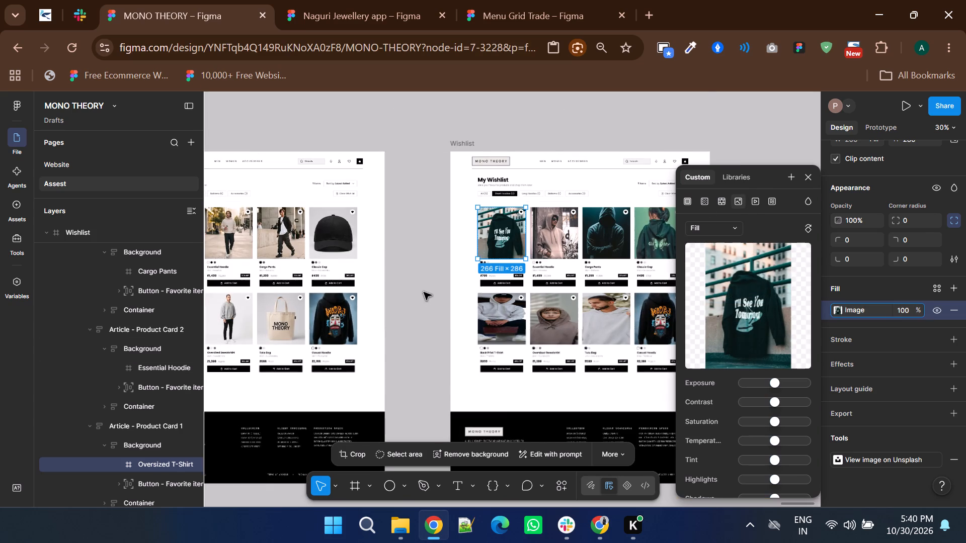
Set the scaling mode of the Back Print T-Shirt card's image fill to Fill.
scroll(424, 292, "down", 1)
left_click(513, 240, "ctrl")
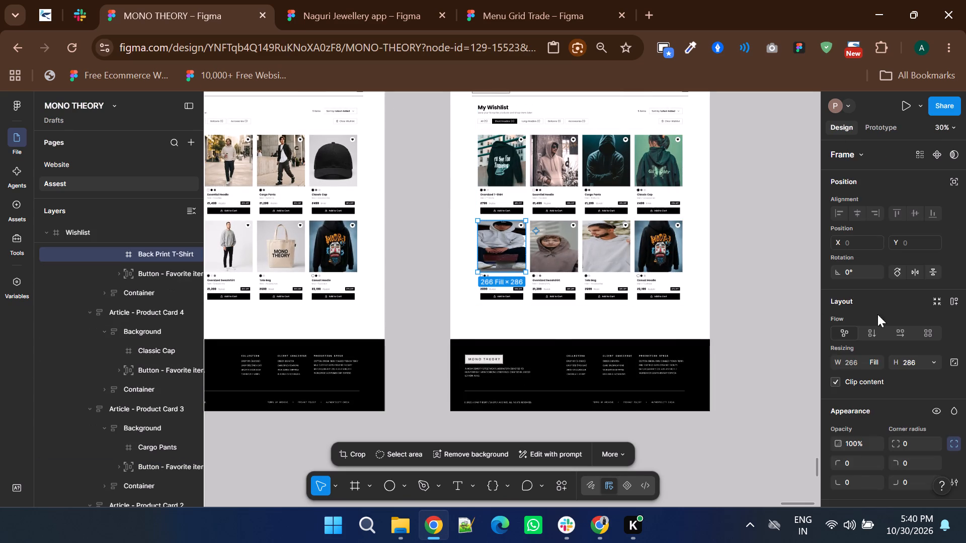
scroll(895, 313, "down", 1)
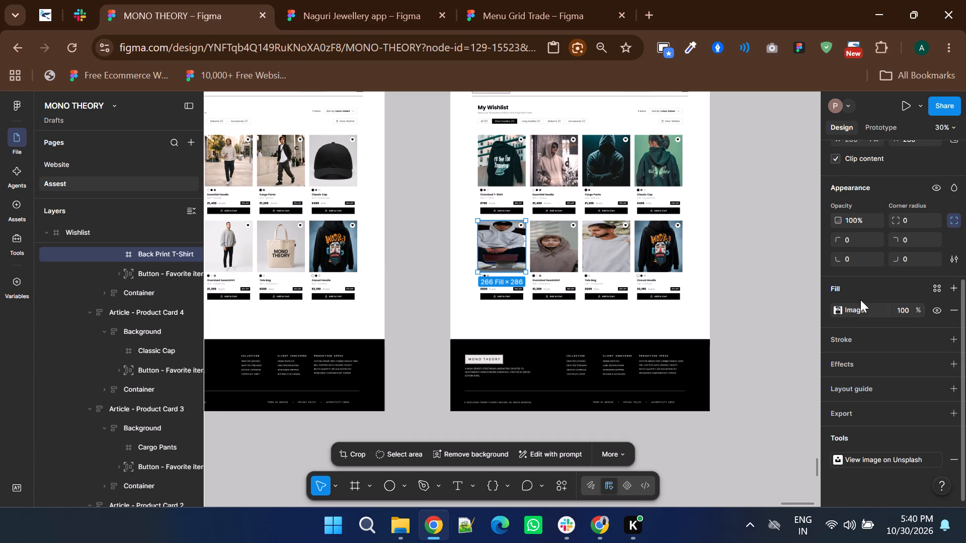
scroll(860, 300, "up", 1)
scroll(854, 373, "down", 1)
left_click(838, 306)
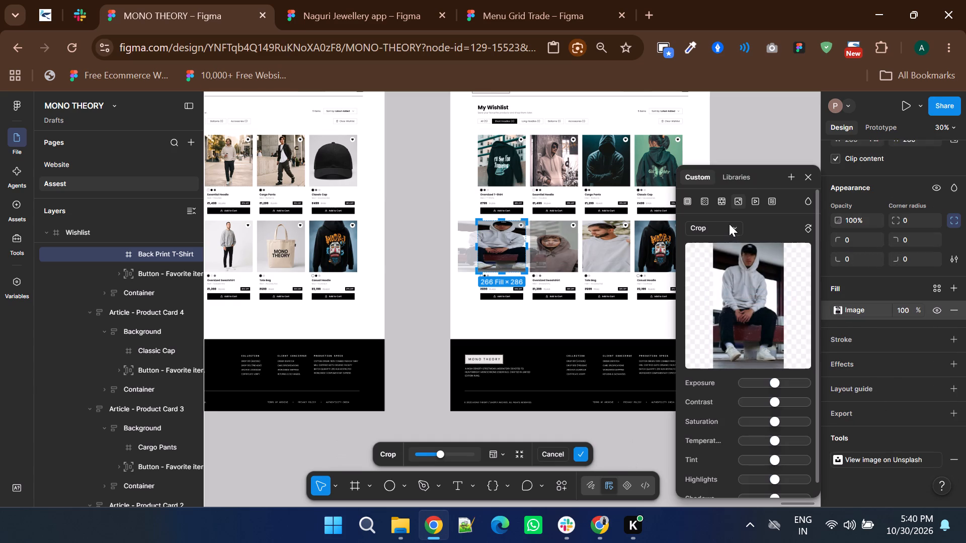
left_click(729, 224)
left_click(708, 201)
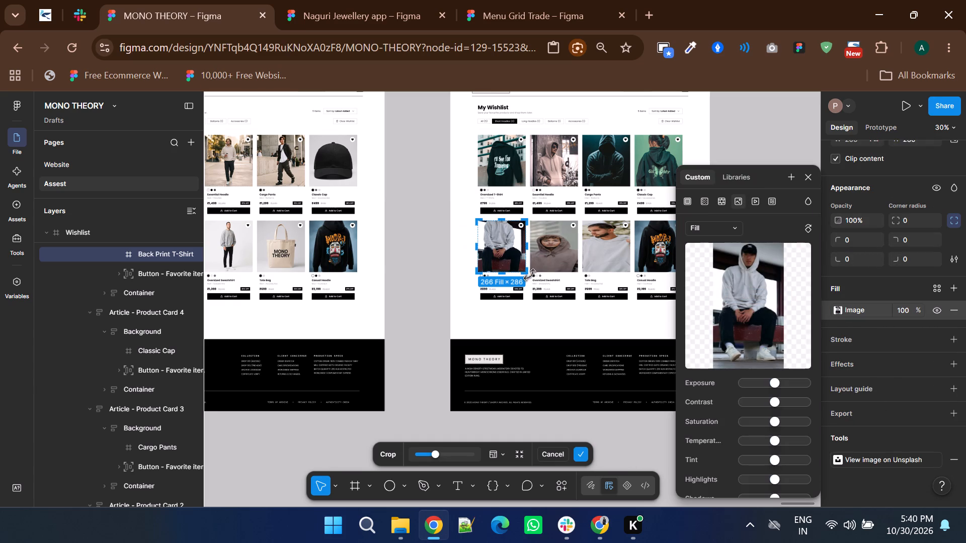
Shift the Back Print T-Shirt card's photo down within its crop so the man's whole head and hoodie fit the frame.
left_click_drag(502, 252, 502, 259)
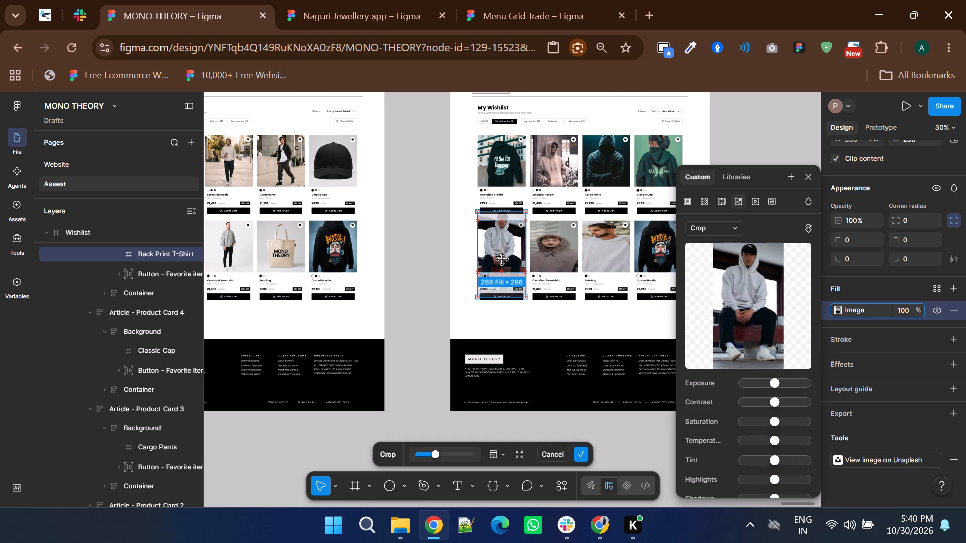
left_click_drag(502, 259, 506, 273)
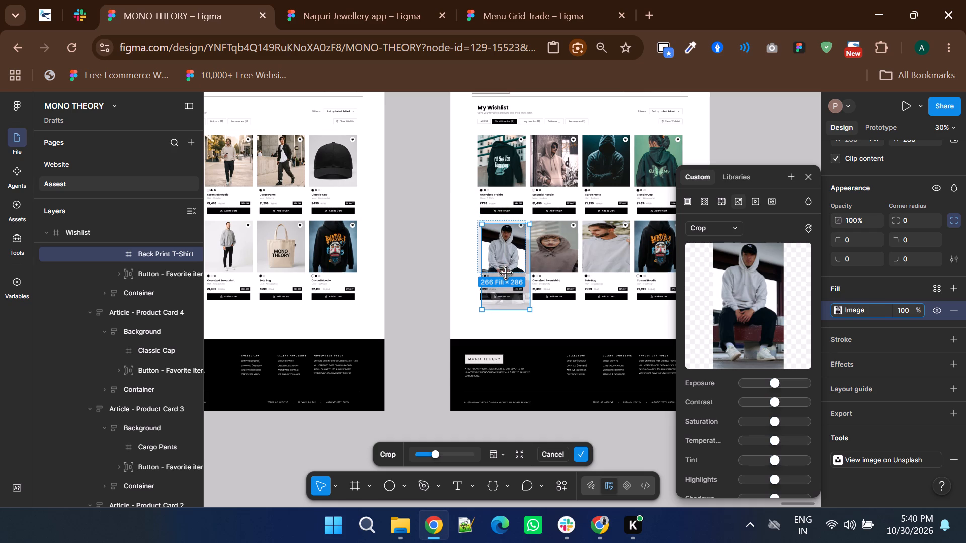
left_click_drag(506, 273, 502, 268)
double_click(420, 307)
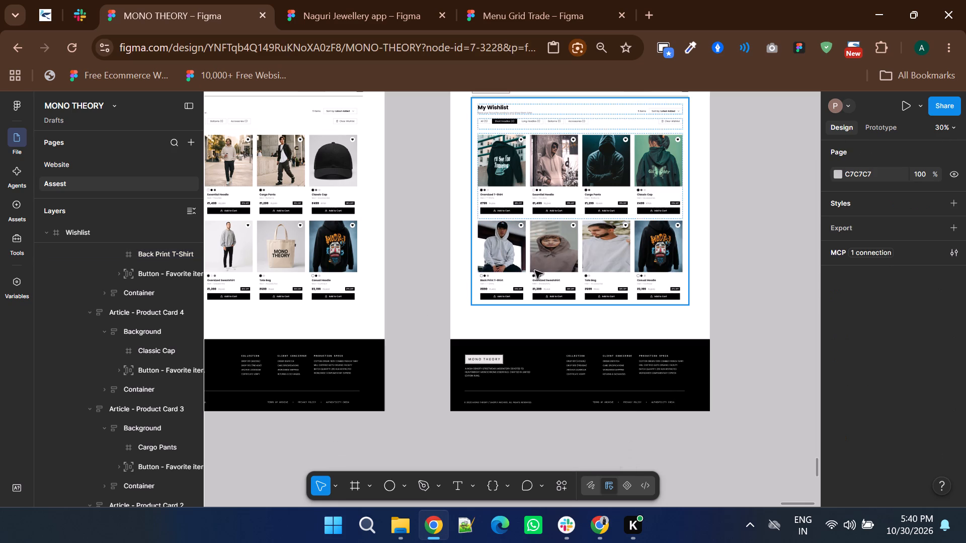
Set the scaling mode of the Oversized Sweatshirt card's image fill to Fill.
left_click(543, 252, "ctrl")
scroll(900, 355, "down", 2)
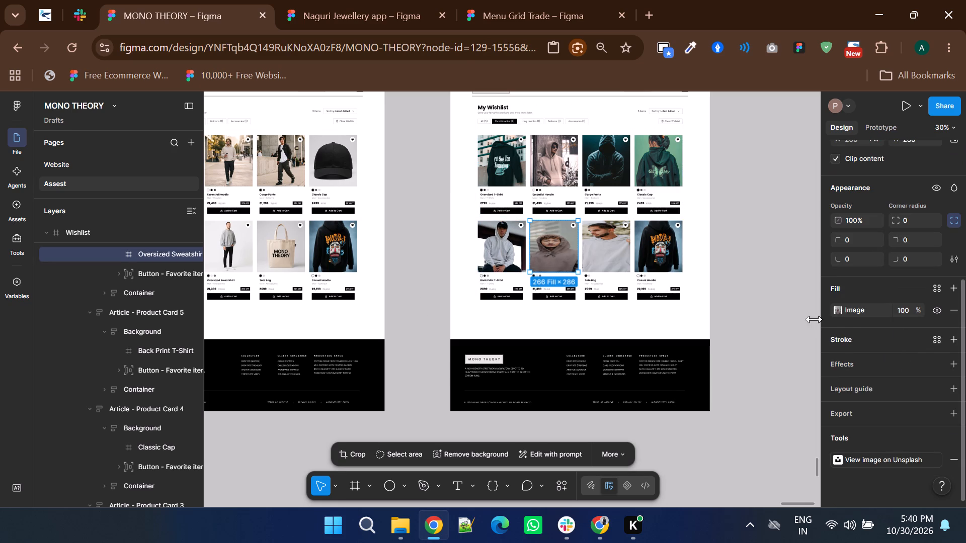
left_click(840, 310)
left_click(717, 231)
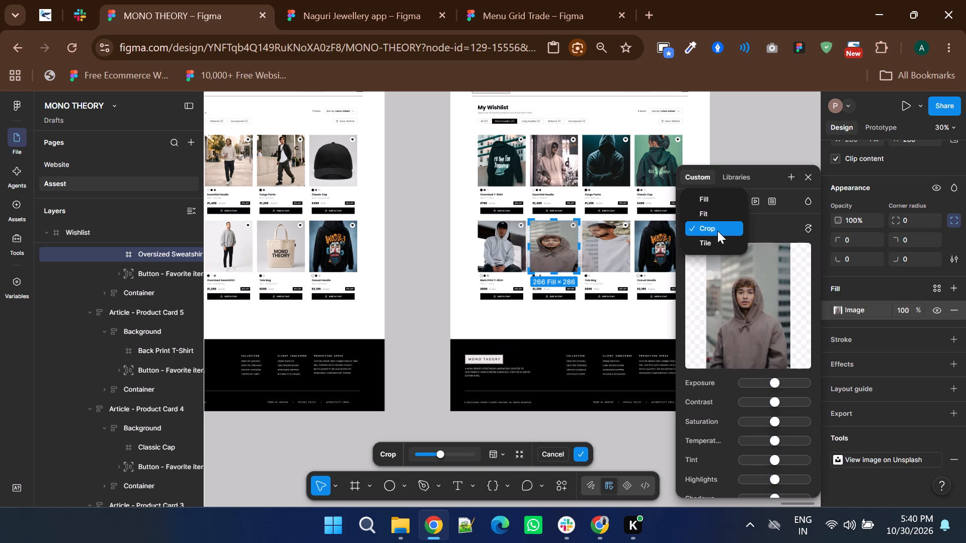
left_click(710, 204)
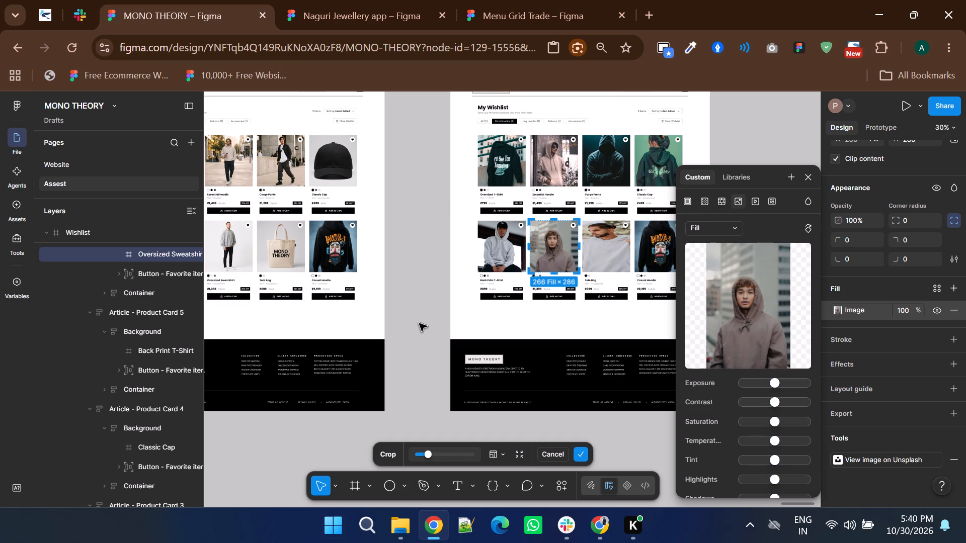
double_click(419, 323)
Set the scaling mode of the Tote Bag card's image fill to Fill.
left_click(609, 253, "ctrl")
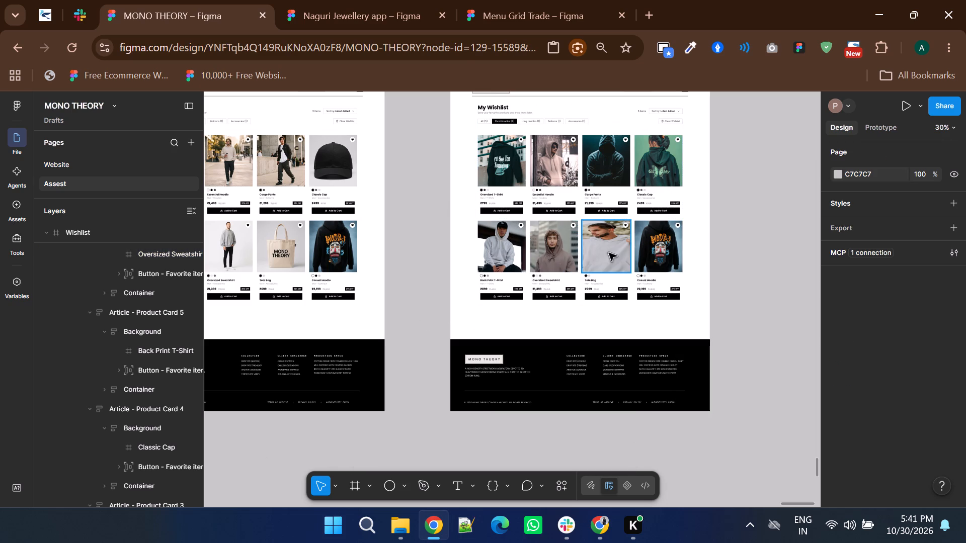
scroll(869, 350, "down", 2)
left_click(842, 308)
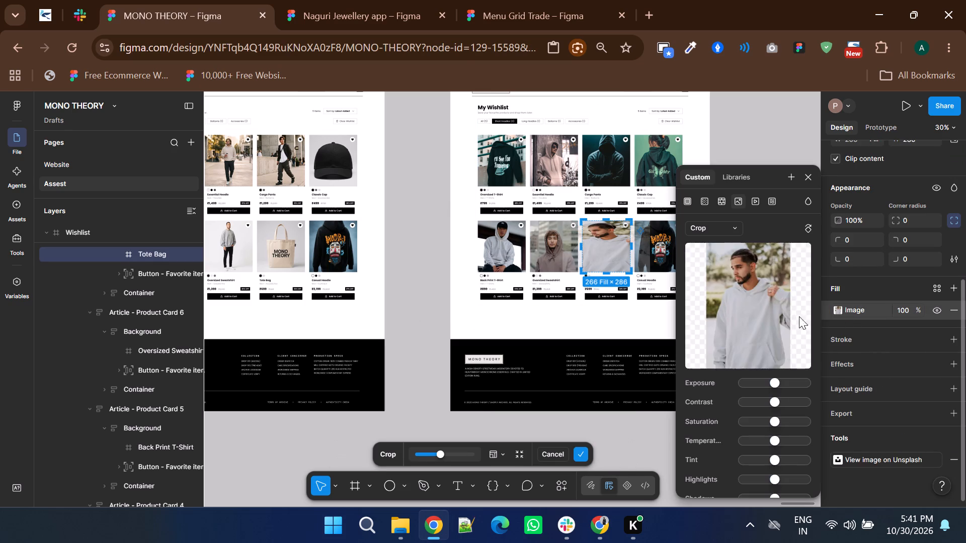
left_click(718, 215)
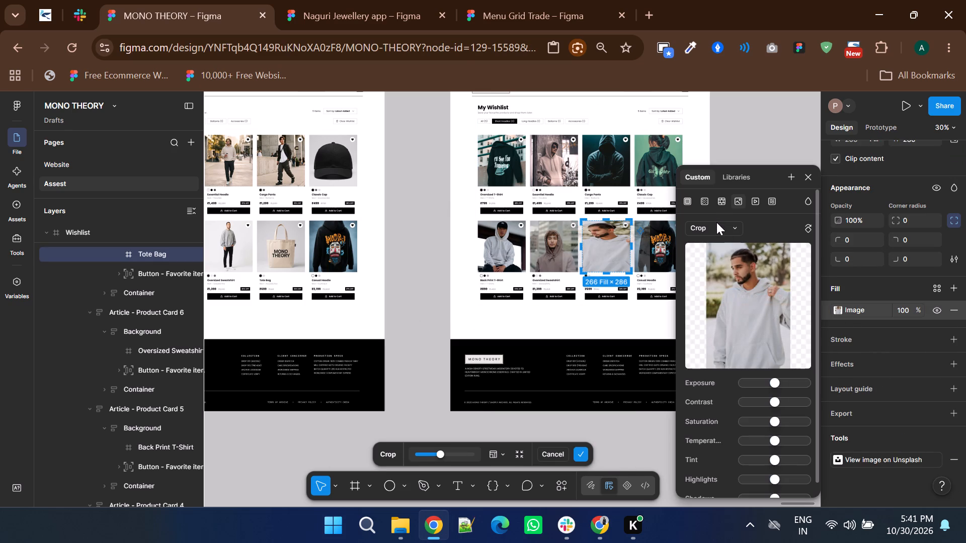
left_click(716, 222)
left_click(712, 202)
double_click(426, 324)
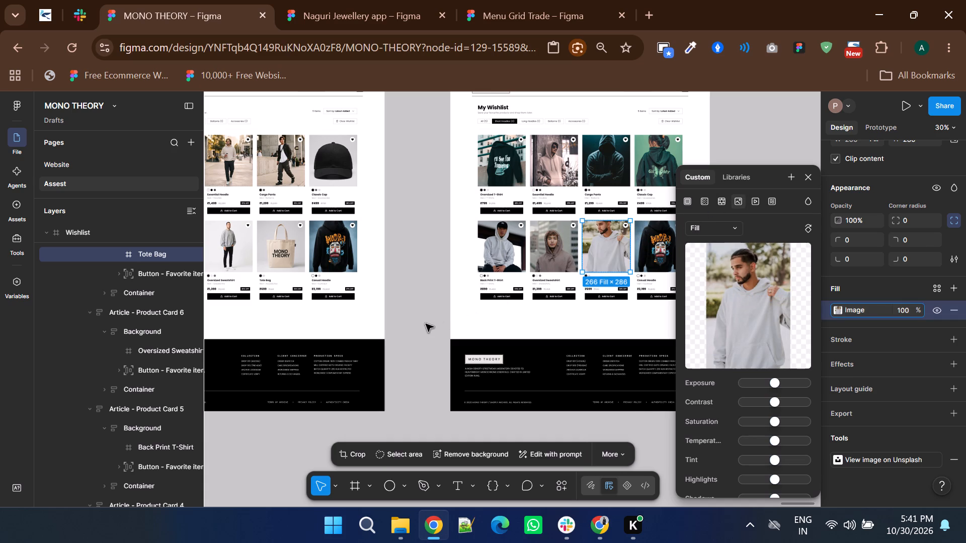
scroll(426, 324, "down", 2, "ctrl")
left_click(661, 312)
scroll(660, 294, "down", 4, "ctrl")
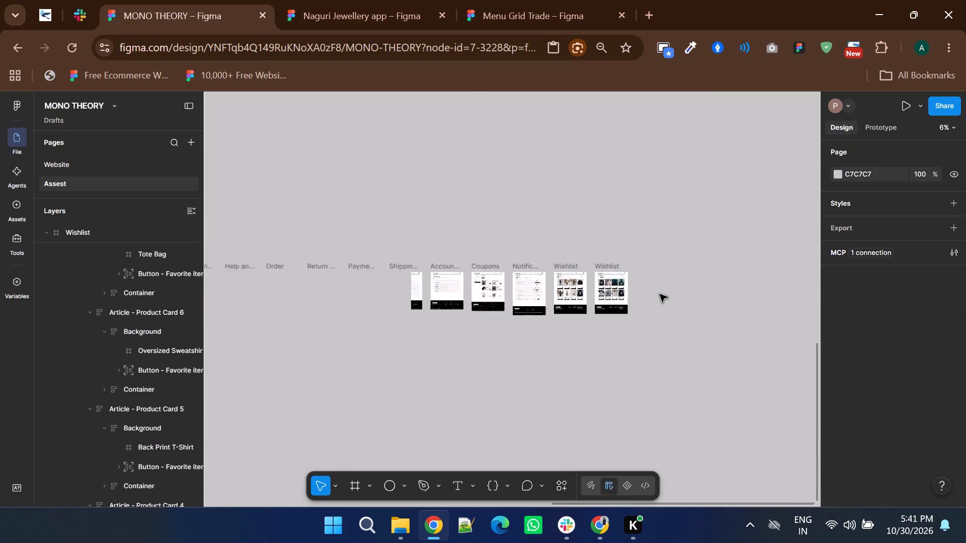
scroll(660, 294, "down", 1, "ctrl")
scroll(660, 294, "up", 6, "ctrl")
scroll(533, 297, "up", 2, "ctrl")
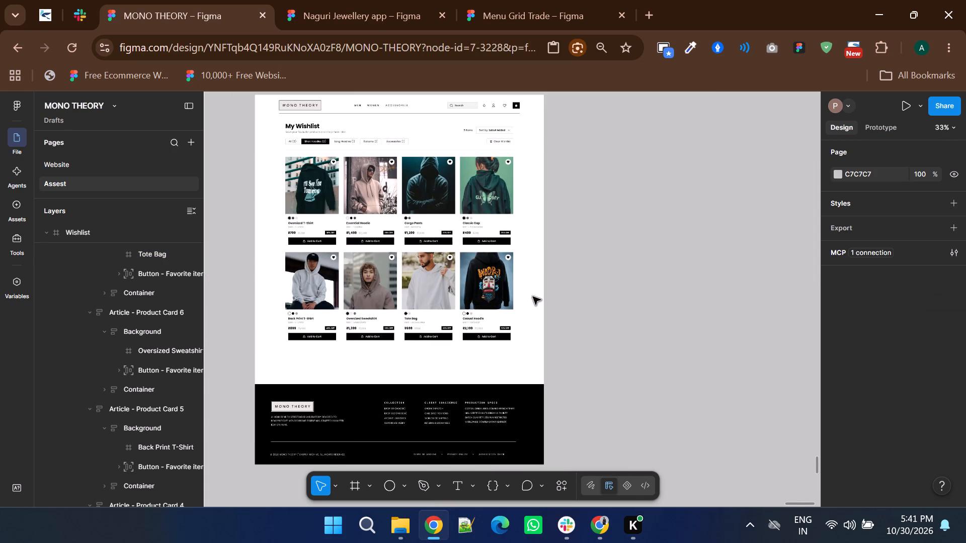